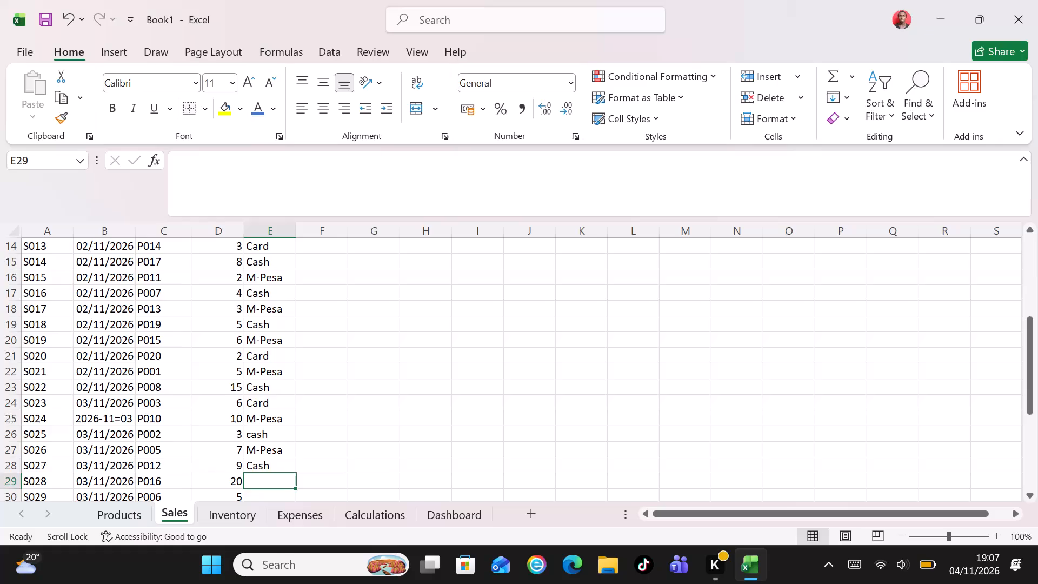
Enter the payment methods for sales S028 to S032: M-Pesa, Card, Cash, M-Pesa, Cash.
{"action": "key", "text": "m"}
{"action": "key", "text": "Return"}
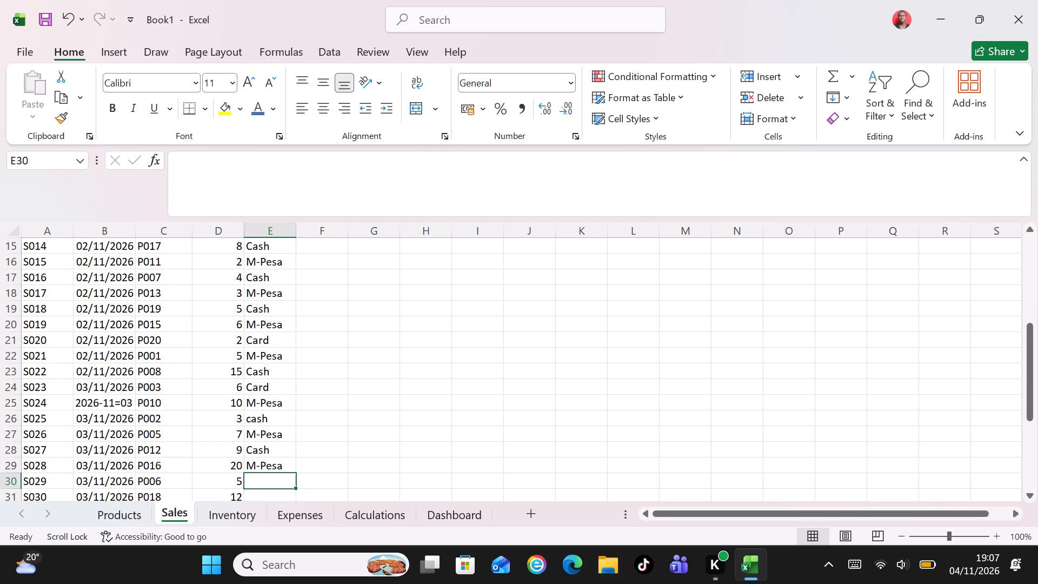
{"action": "type", "text": "Card"}
{"action": "key", "text": "Return"}
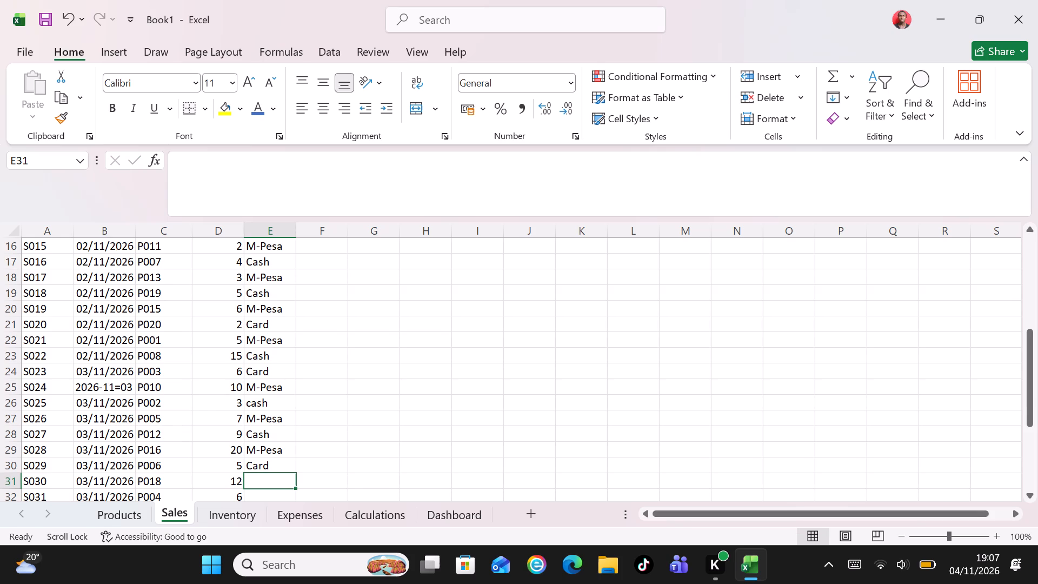
{"action": "type", "text": "Cash"}
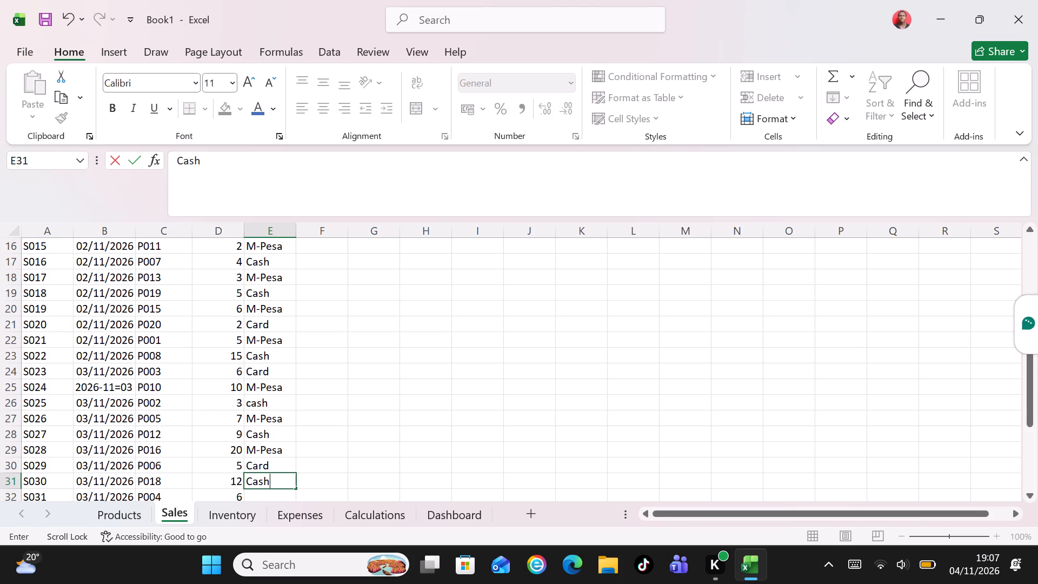
{"action": "key", "text": "Return"}
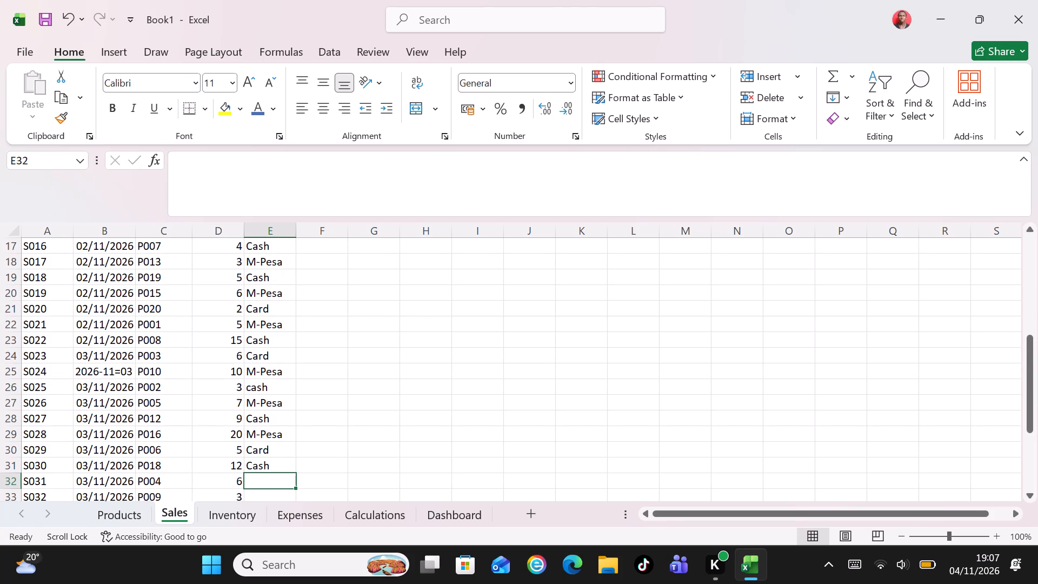
{"action": "key", "text": "shift+m"}
{"action": "key", "text": "Return"}
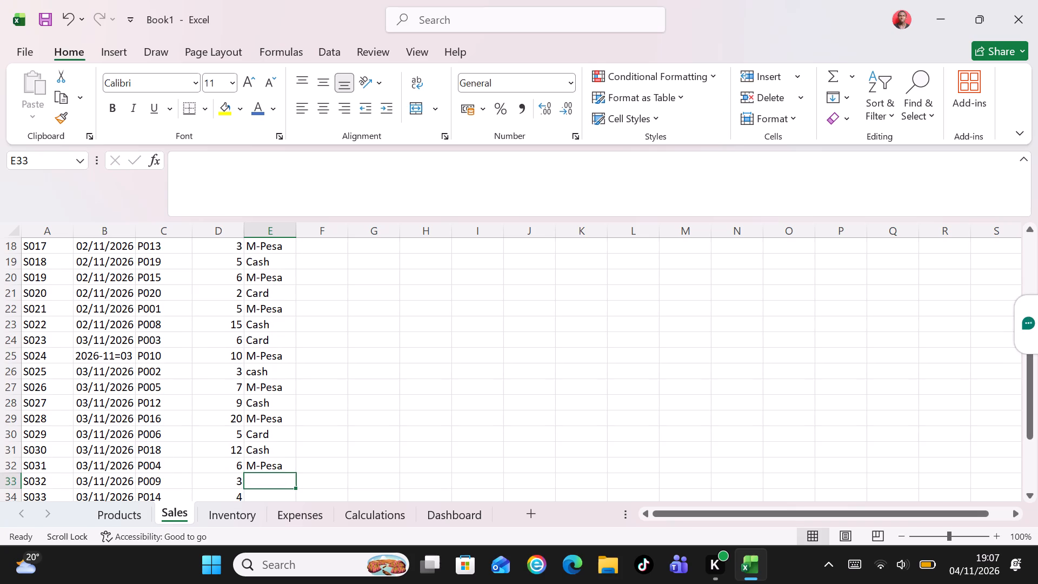
{"action": "type", "text": "Cash"}
{"action": "key", "text": "Return"}
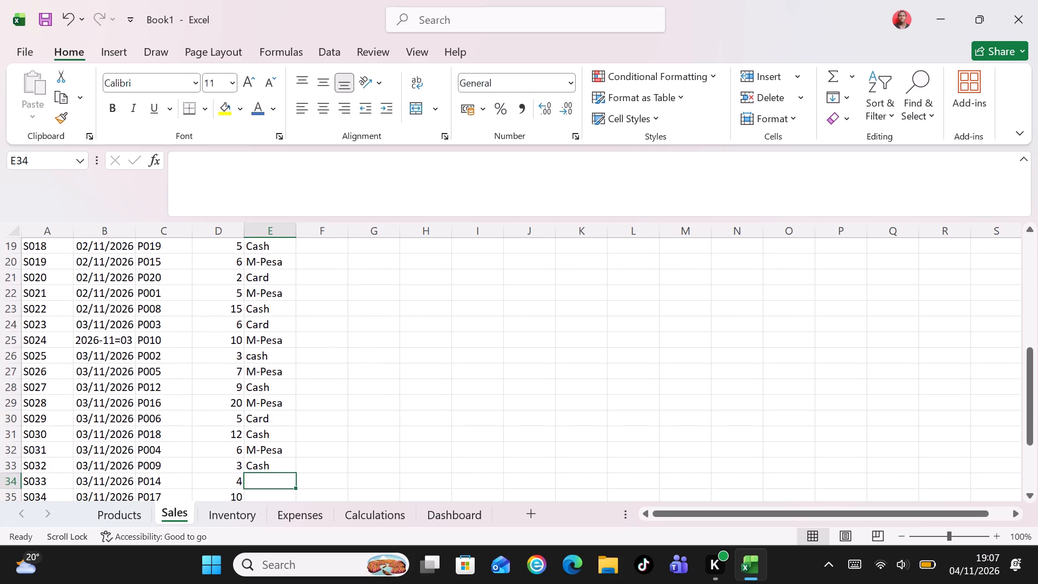
Enter the payment methods for sales S033 to S037: M-Pesa, cash, M-Pesa, Cash, Card.
{"action": "key", "text": "shift+m"}
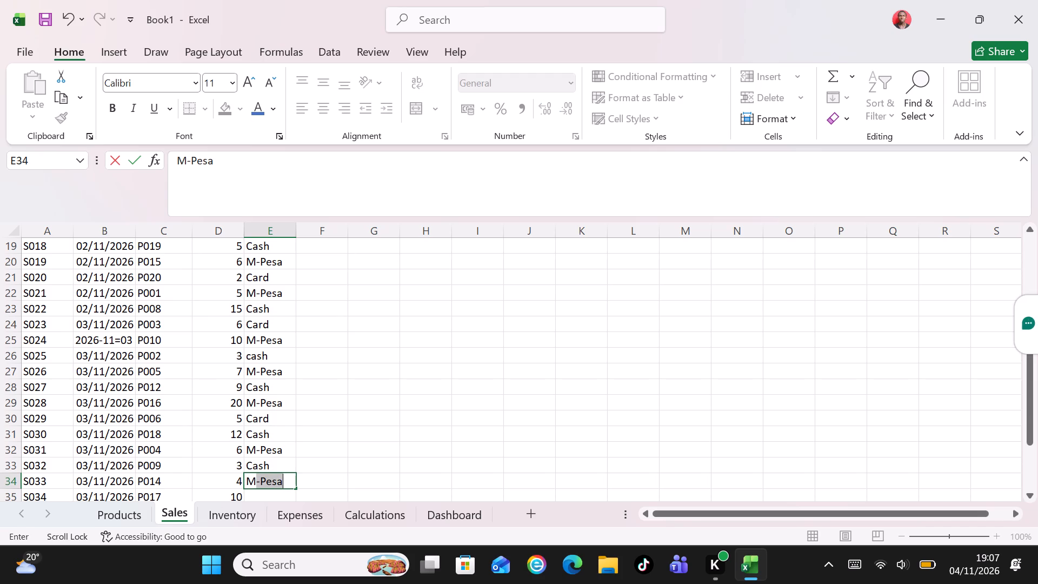
{"action": "key", "text": "Return"}
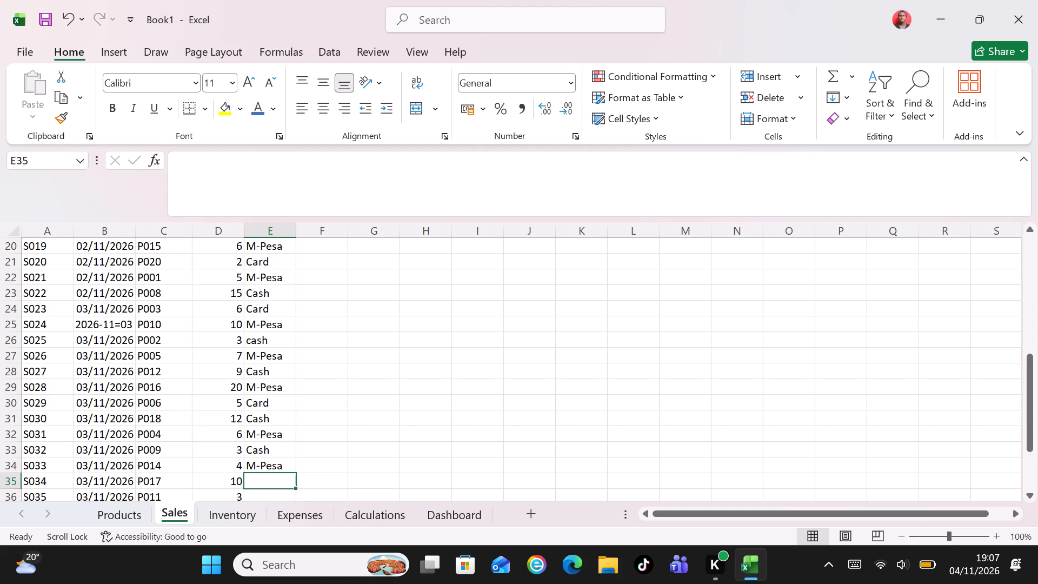
{"action": "type", "text": "cash"}
{"action": "key", "text": "Return"}
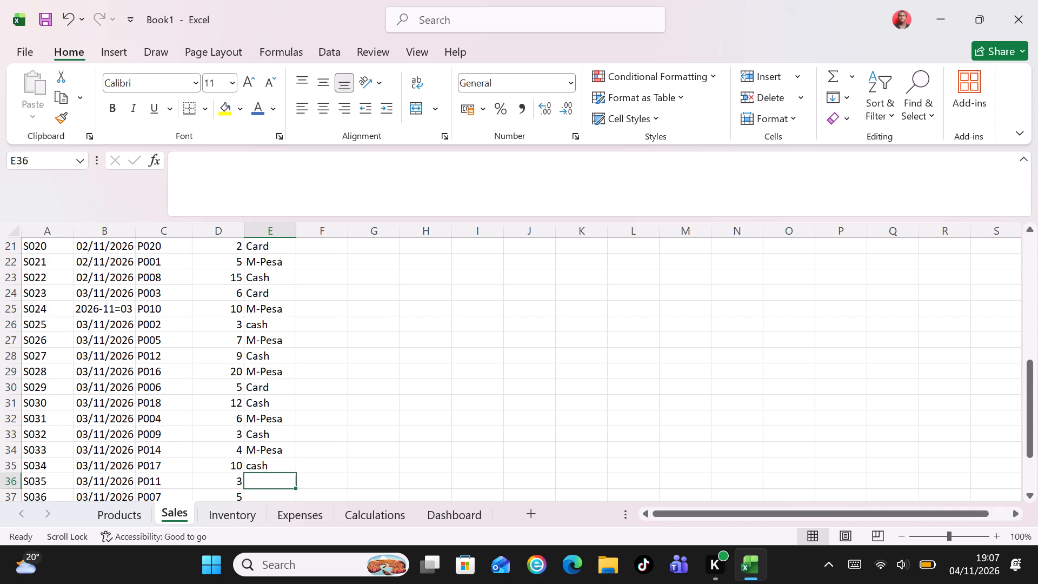
{"action": "key", "text": "shift+m"}
{"action": "key", "text": "Return"}
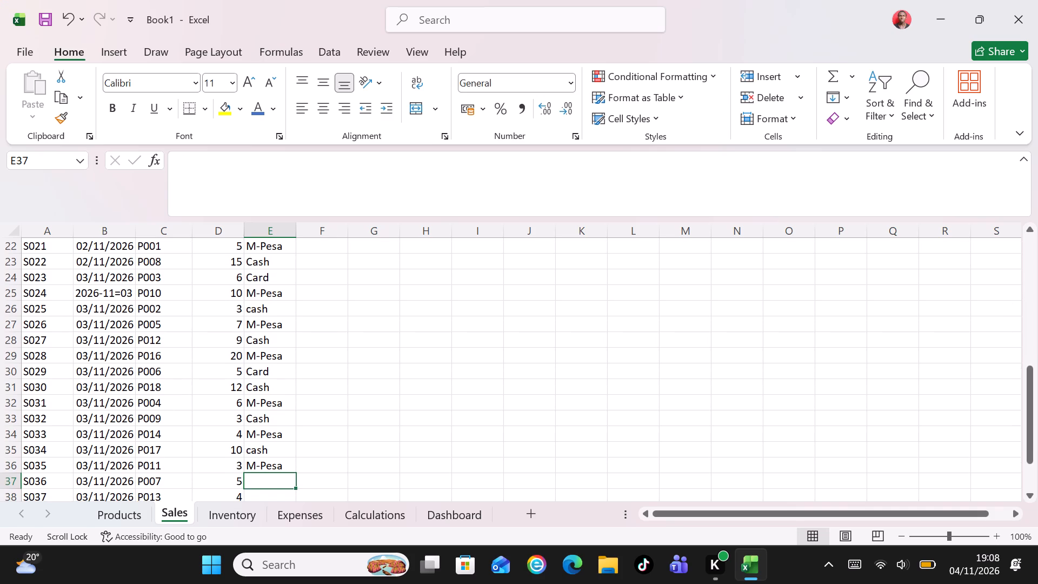
{"action": "type", "text": "Cash"}
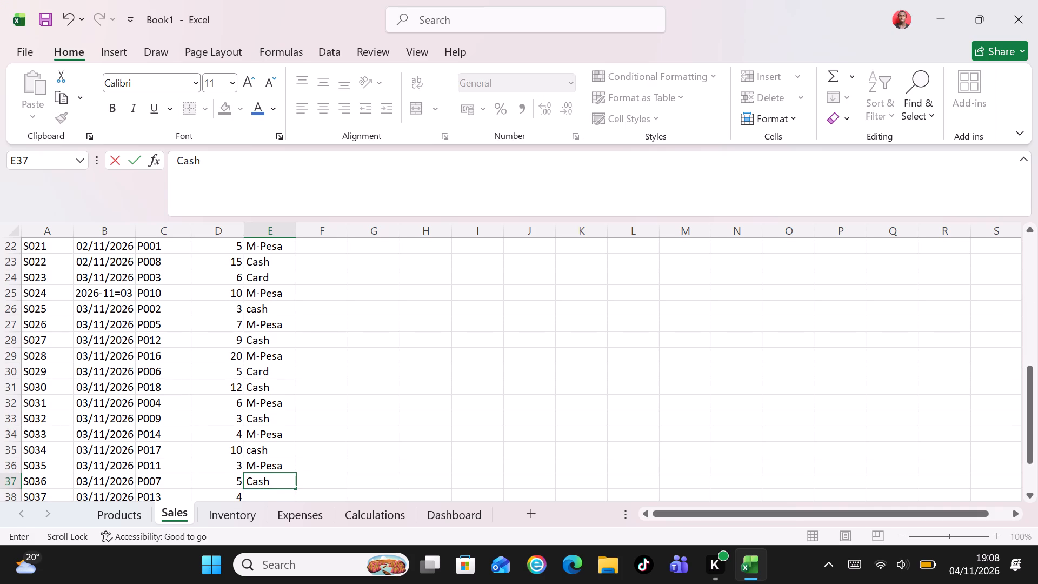
{"action": "key", "text": "Return"}
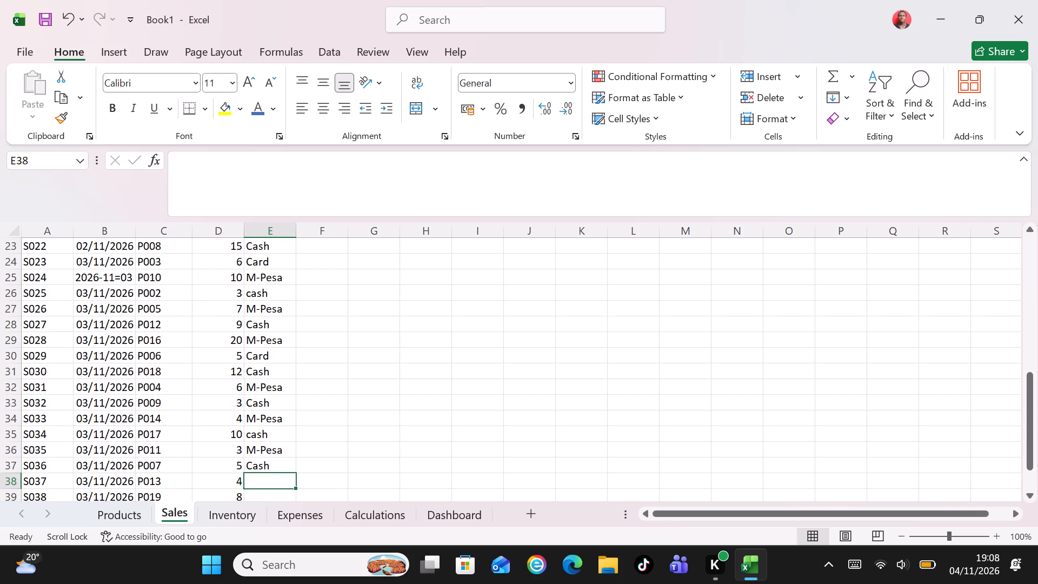
{"action": "type", "text": "Card"}
{"action": "key", "text": "Return"}
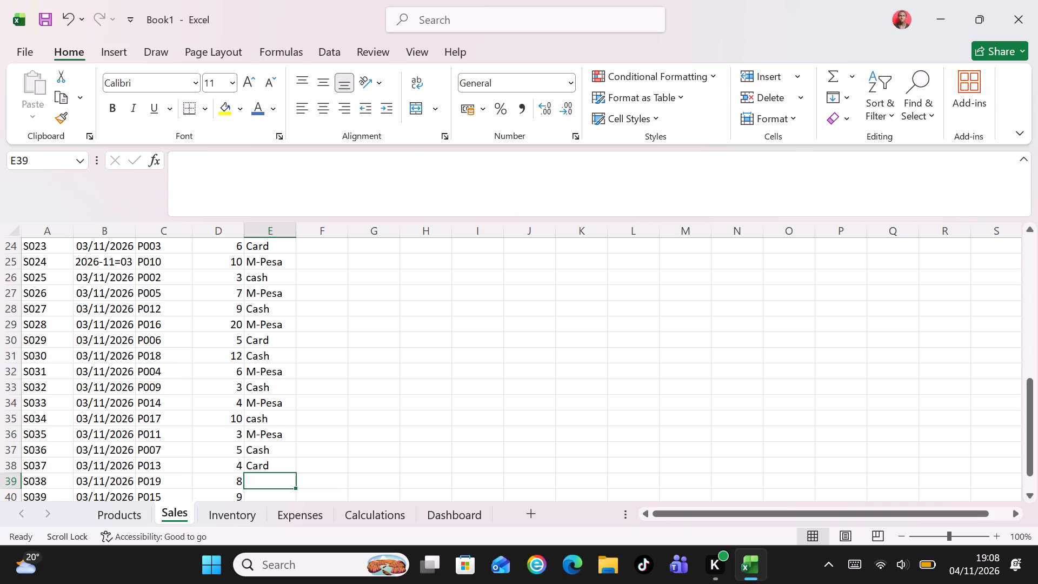
Complete the payment method column for sales S038 to S040 with M-Pesa, Cash, M-Pesa.
{"action": "key", "text": "comma"}
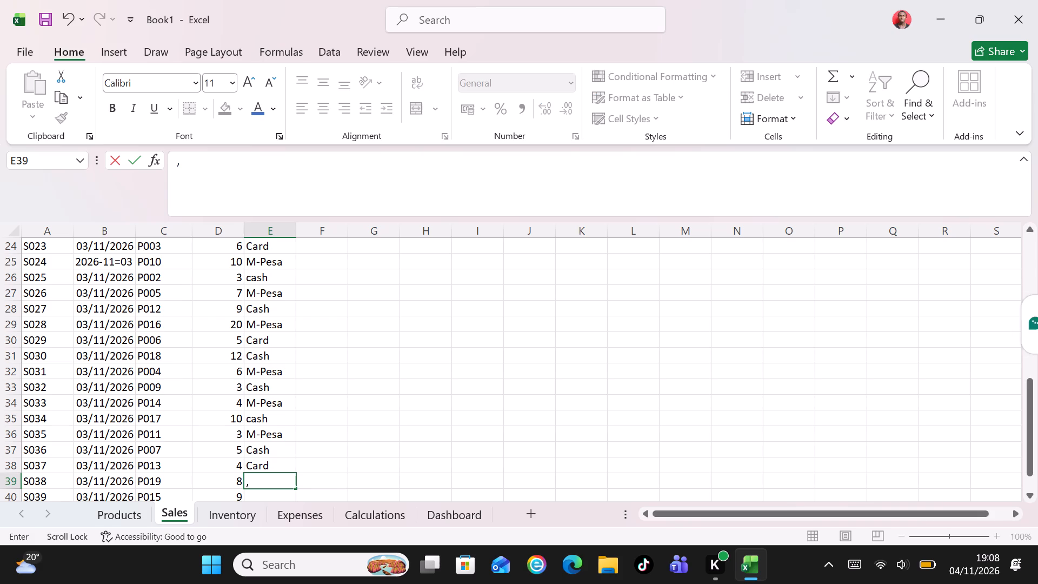
{"action": "key", "text": "BackSpace"}
{"action": "key", "text": "shift+m"}
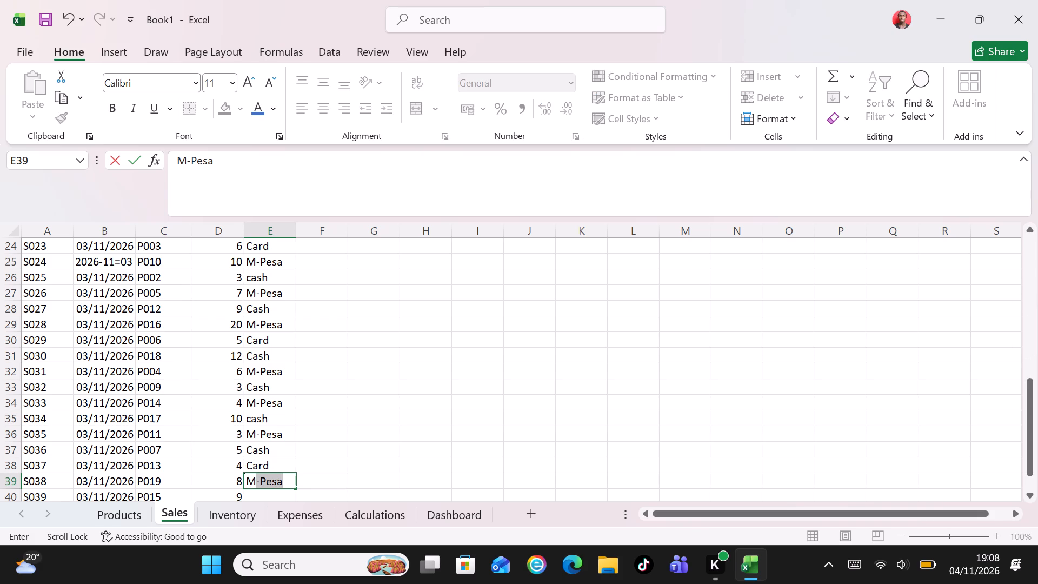
{"action": "key", "text": "Return"}
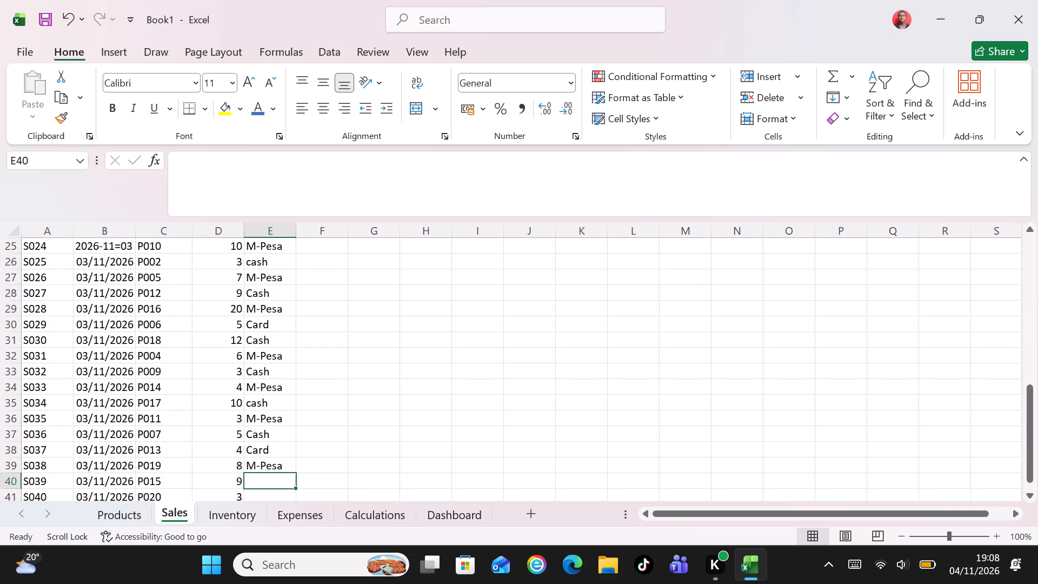
{"action": "key", "text": "shift+c"}
{"action": "type", "text": "as"}
{"action": "key", "text": "Return"}
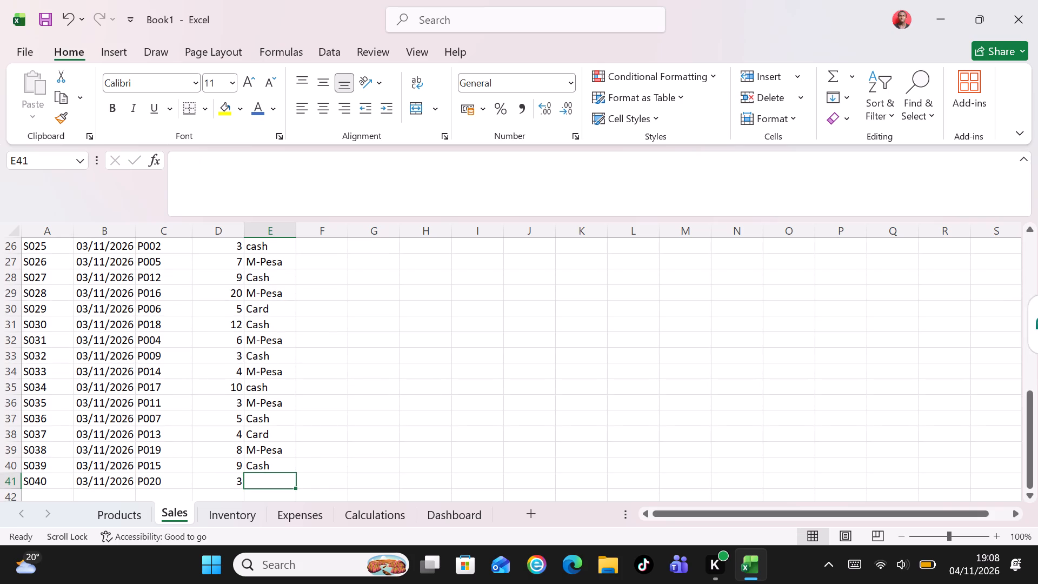
{"action": "key", "text": "m"}
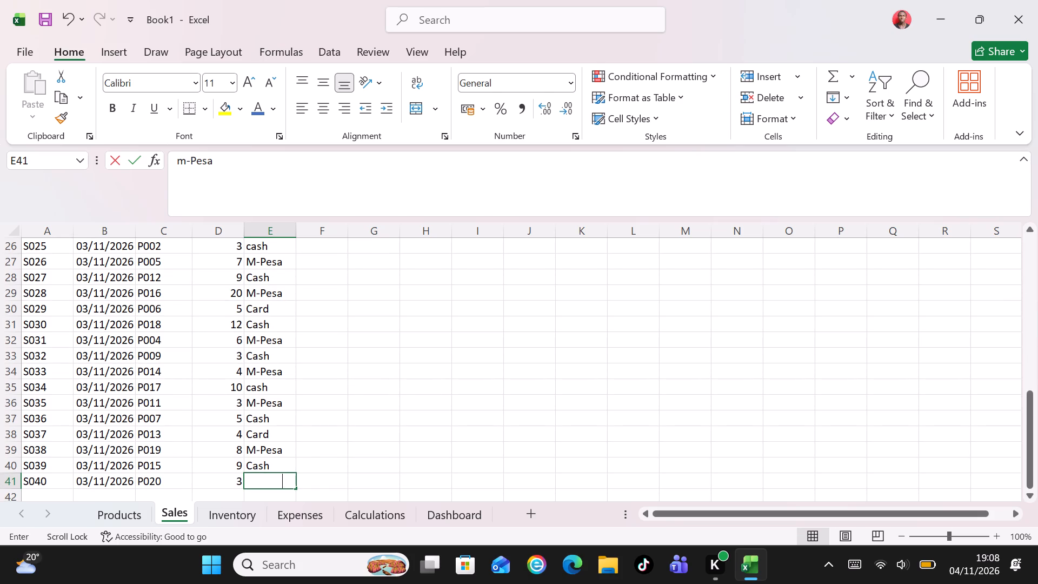
{"action": "key", "text": "Return"}
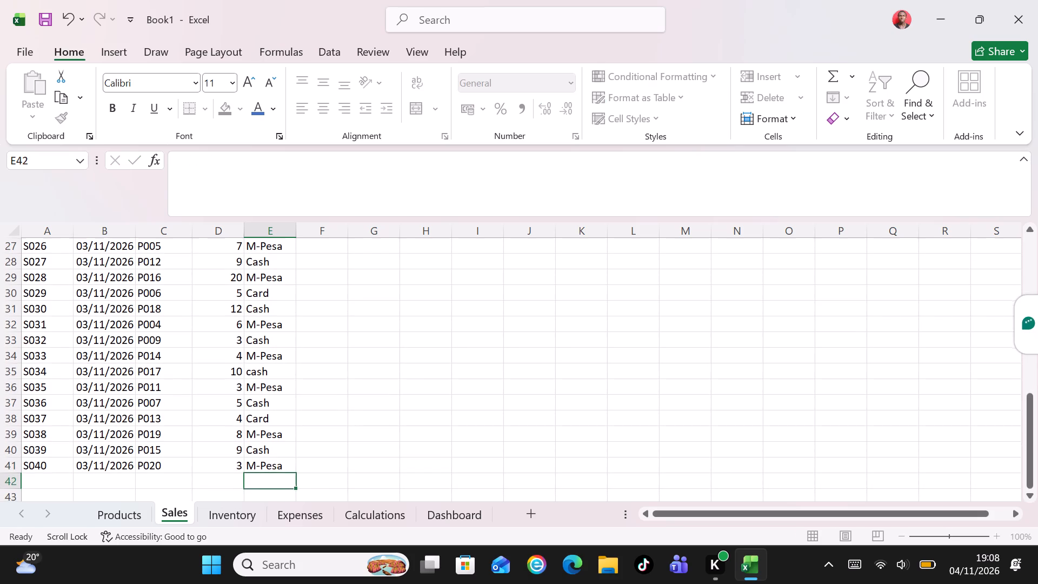
Start the Customer Type column at F2, entering Walk-in, Regular, Walk-in for sales S001 to S003.
{"action": "key", "text": "Page_Up"}
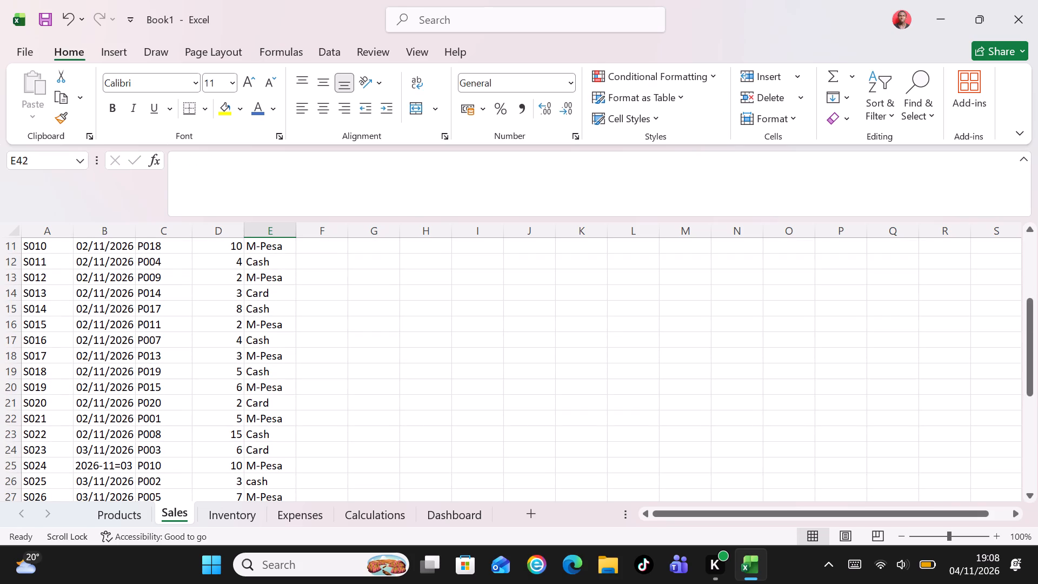
{"action": "key", "text": "Page_Up"}
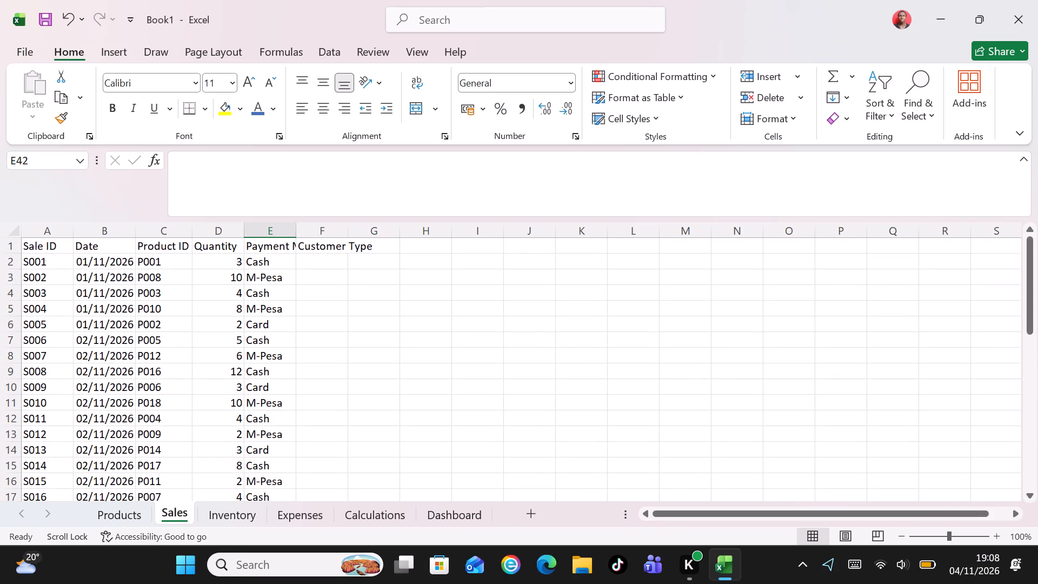
{"action": "left_click", "coordinate": [321, 260]}
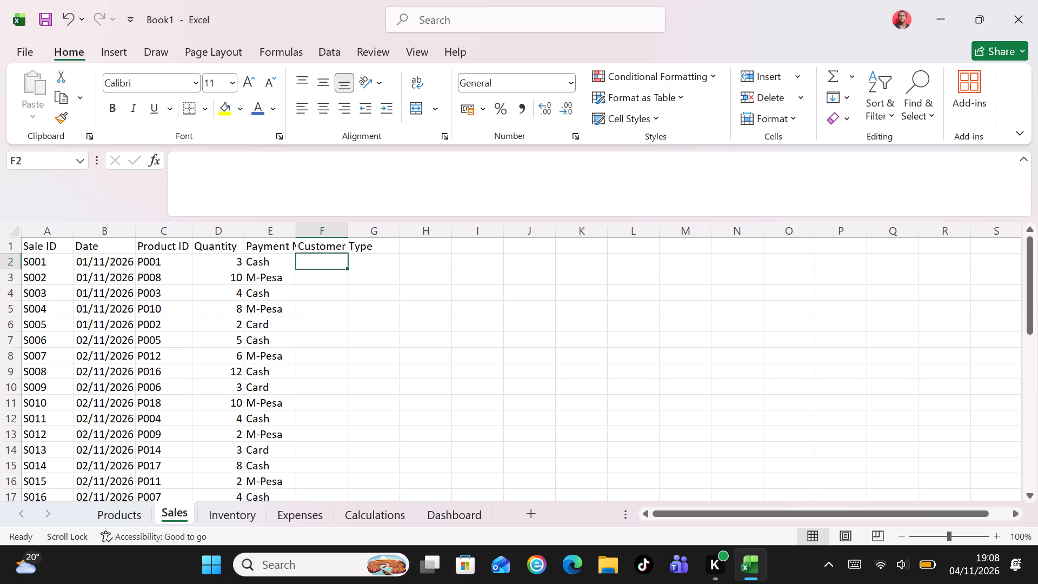
{"action": "key", "text": "shift+w"}
{"action": "type", "text": "alk"}
{"action": "key", "text": "minus"}
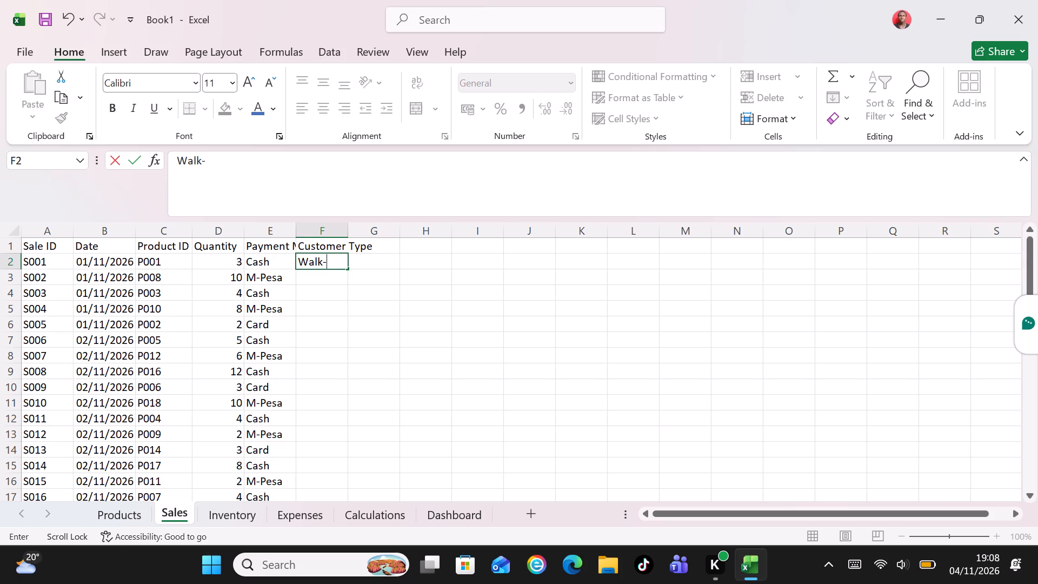
{"action": "type", "text": "in"}
{"action": "key", "text": "Return"}
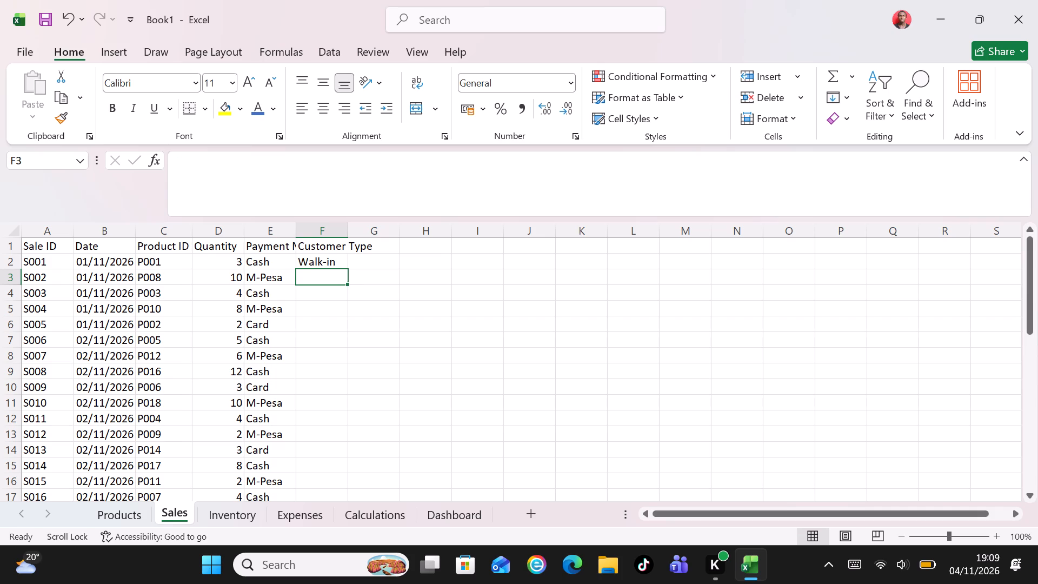
{"action": "type", "text": "Regula"}
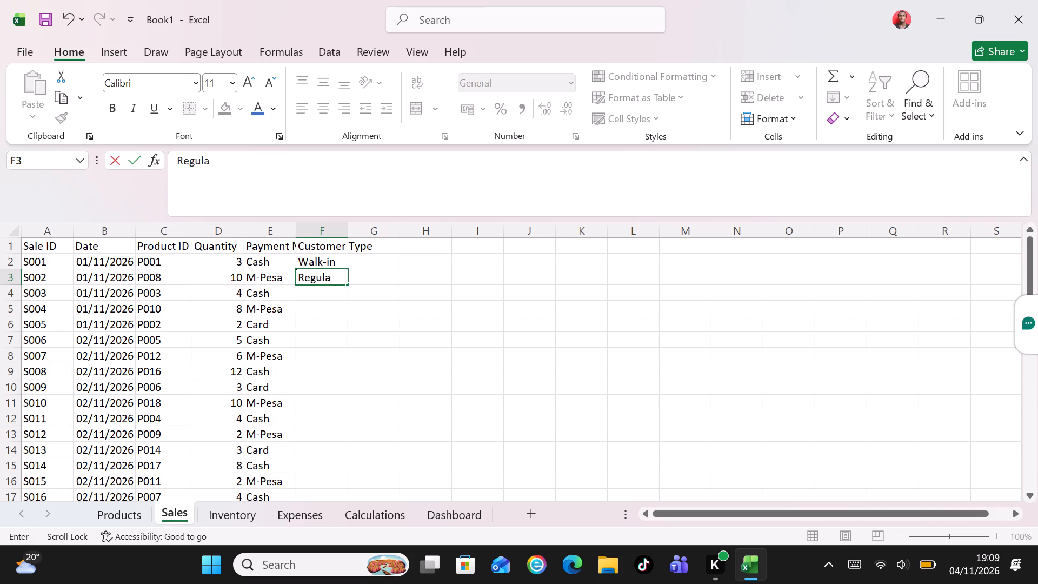
{"action": "key", "text": "r"}
{"action": "key", "text": "Return"}
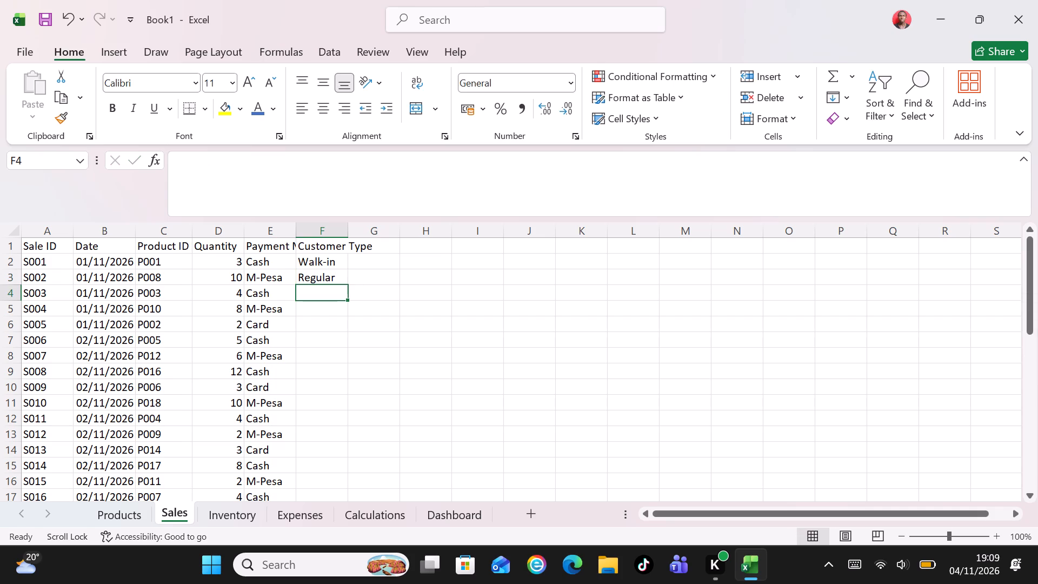
{"action": "key", "text": "w"}
{"action": "key", "text": "Return"}
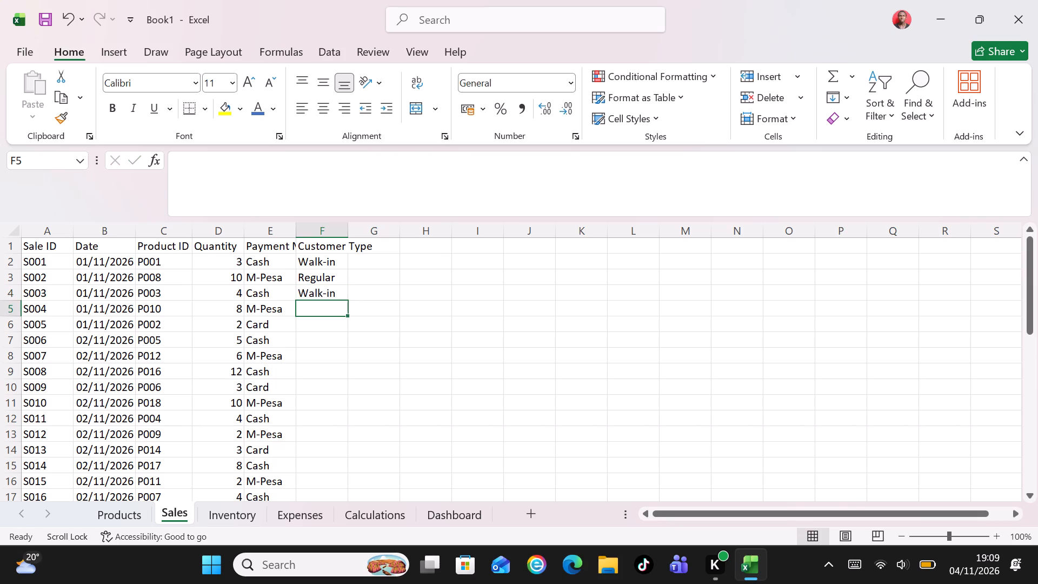
Enter the customer types for sales S004 to S008: Regular, Regular, Walk-in, Regular, Walk-in.
{"action": "key", "text": "r"}
{"action": "key", "text": "Return"}
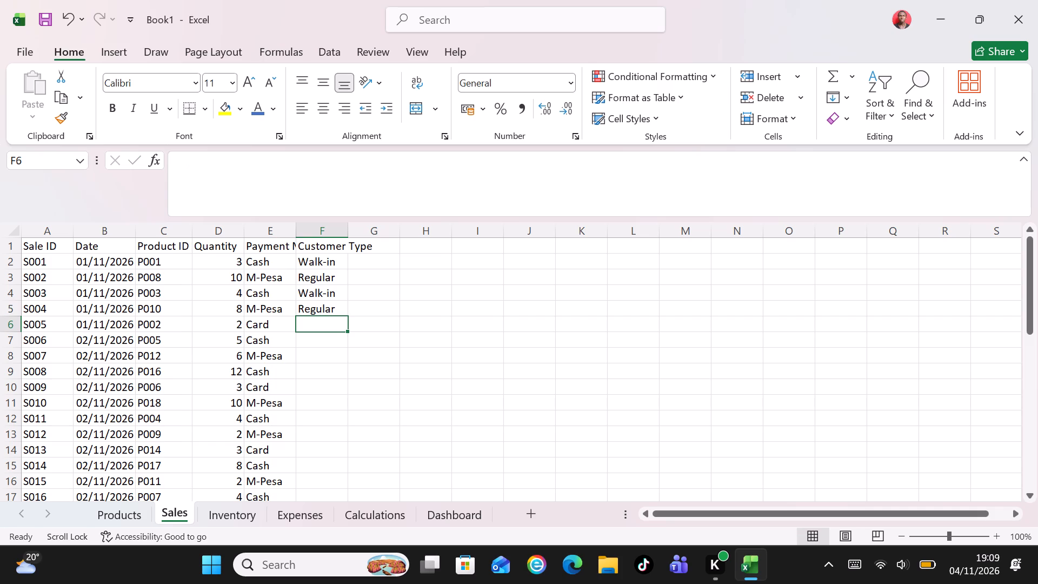
{"action": "key", "text": "r"}
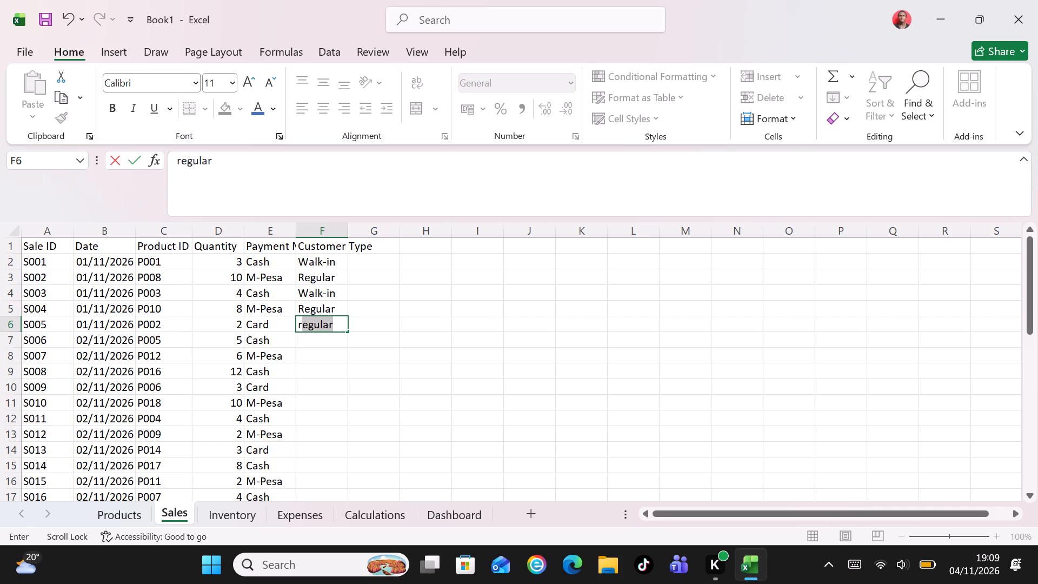
{"action": "key", "text": "Return"}
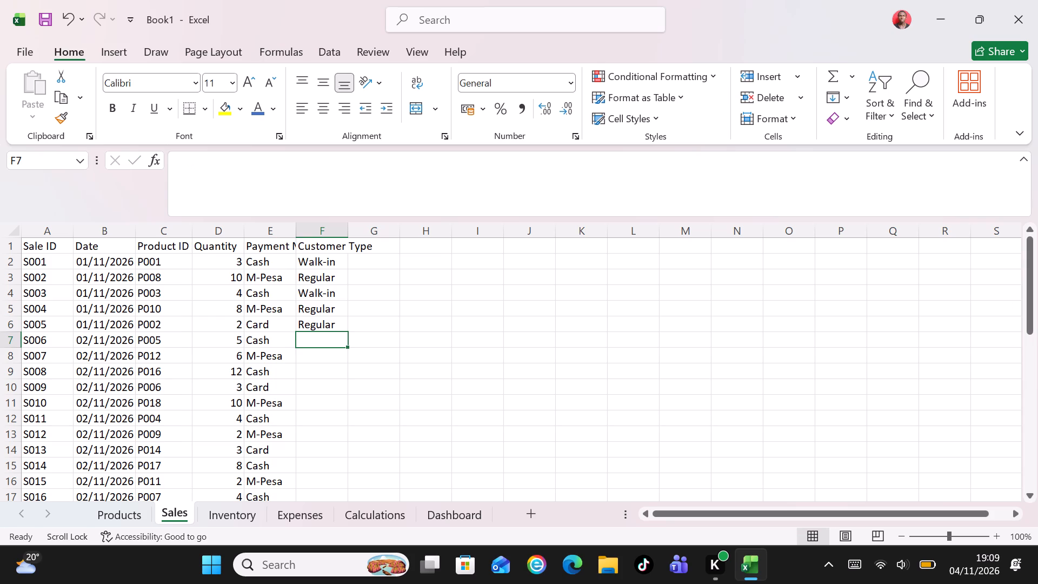
{"action": "key", "text": "w"}
{"action": "key", "text": "Return"}
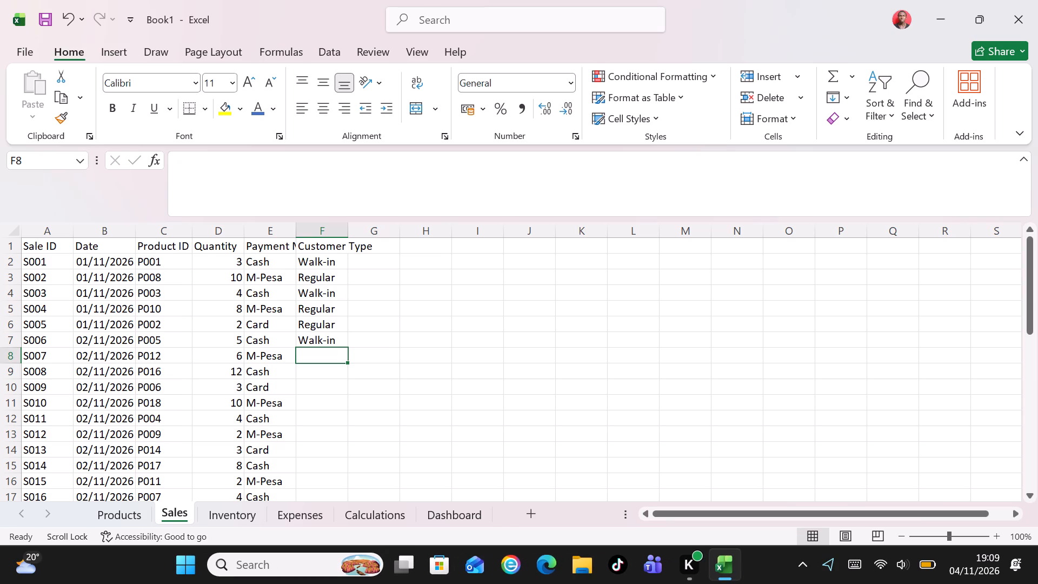
{"action": "key", "text": "r"}
{"action": "key", "text": "Return"}
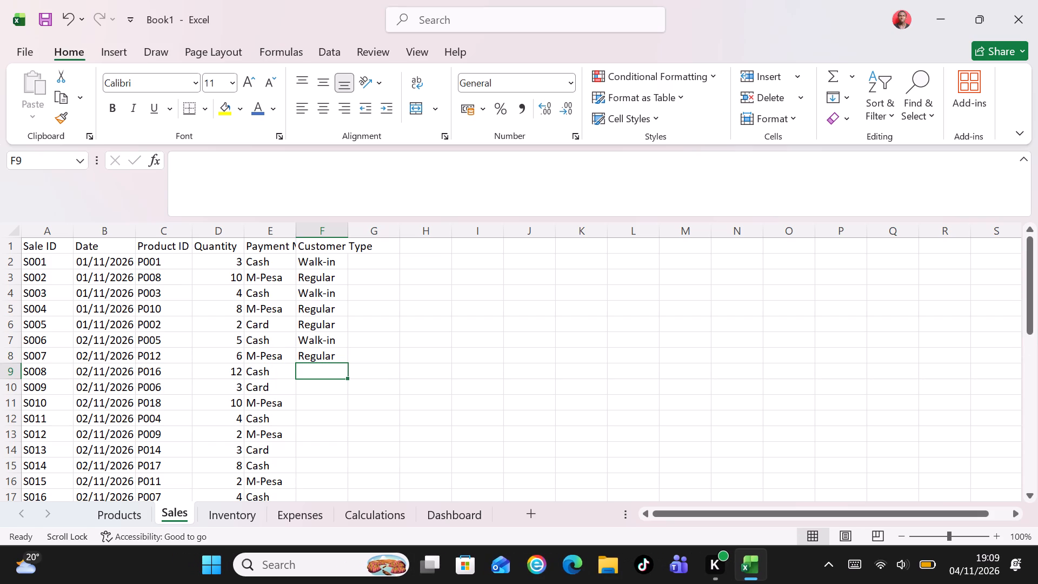
{"action": "key", "text": "w"}
{"action": "key", "text": "Return"}
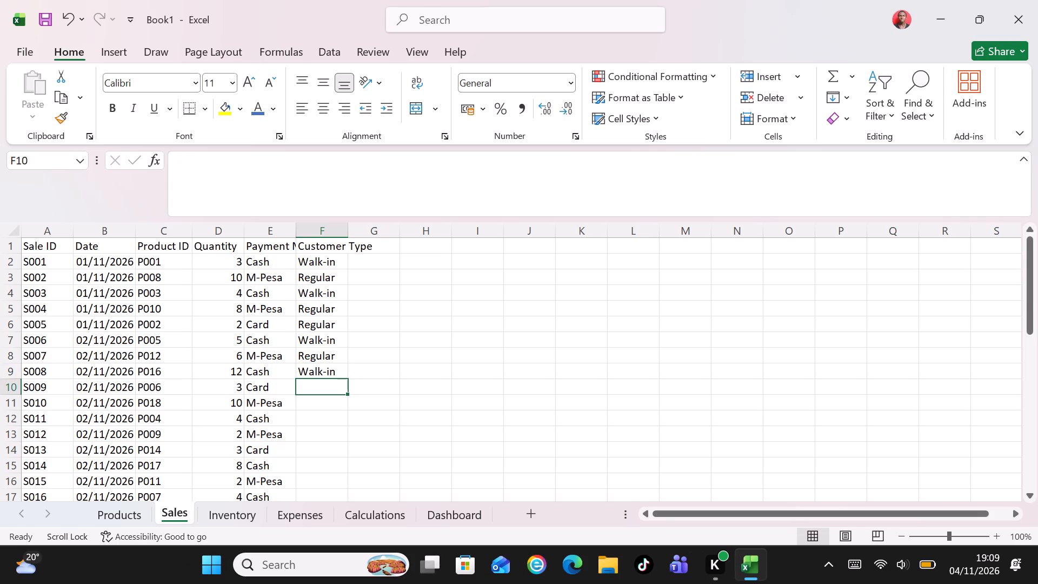
Enter the customer types for sales S009 to S014, alternating Regular and Walk-in, starting with Regular for S009.
{"action": "key", "text": "r"}
{"action": "key", "text": "Return"}
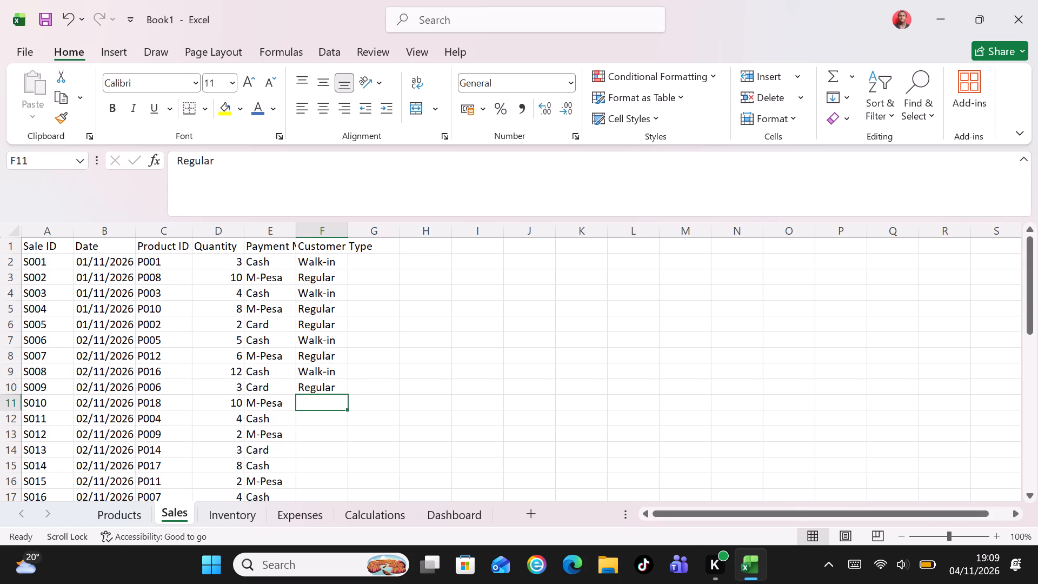
{"action": "key", "text": "w"}
{"action": "key", "text": "Return"}
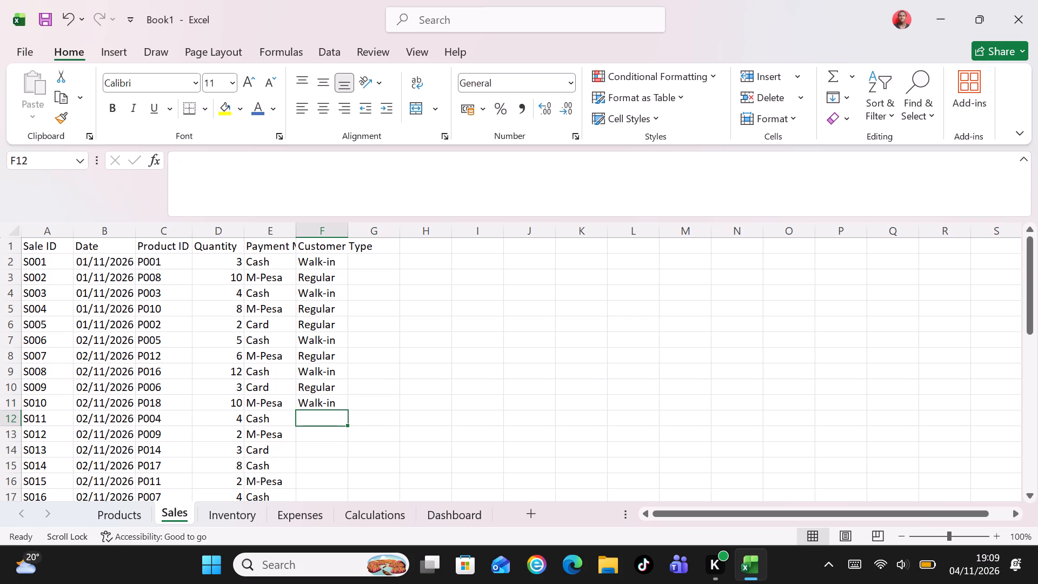
{"action": "key", "text": "e"}
{"action": "key", "text": "BackSpace"}
{"action": "key", "text": "r"}
{"action": "key", "text": "Return"}
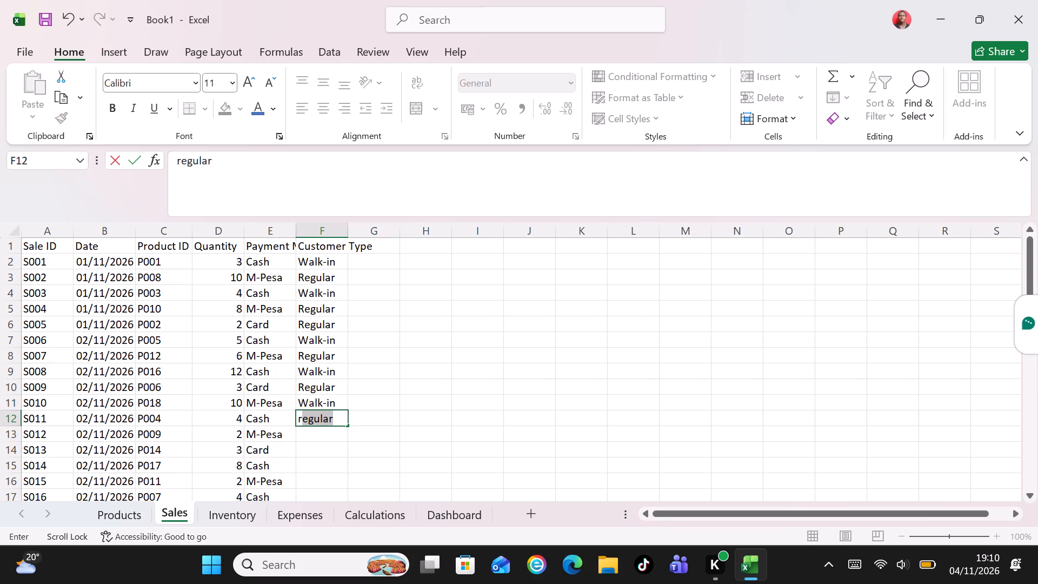
{"action": "key", "text": "w"}
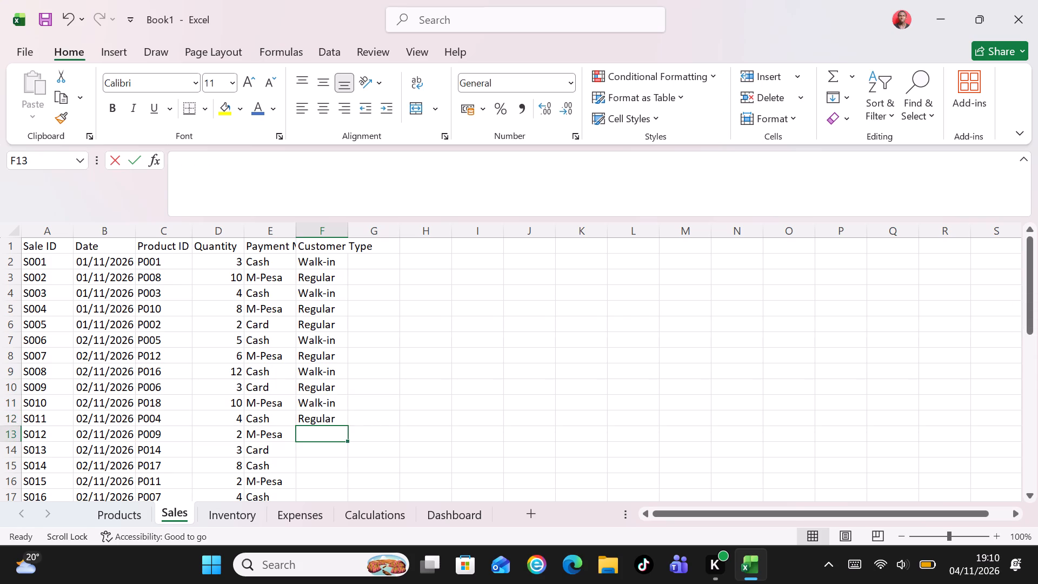
{"action": "key", "text": "Return"}
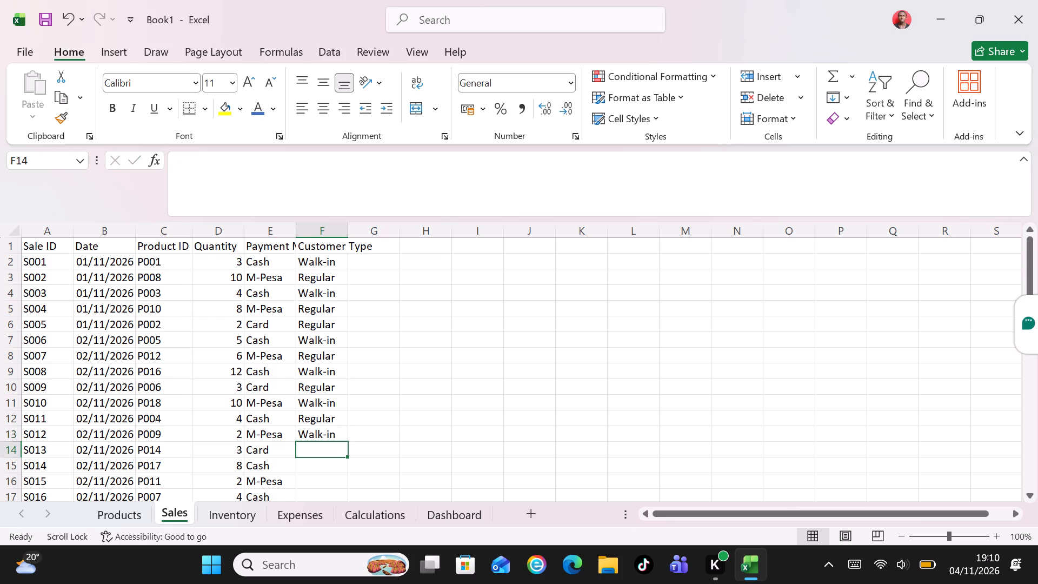
{"action": "key", "text": "r"}
{"action": "key", "text": "Return"}
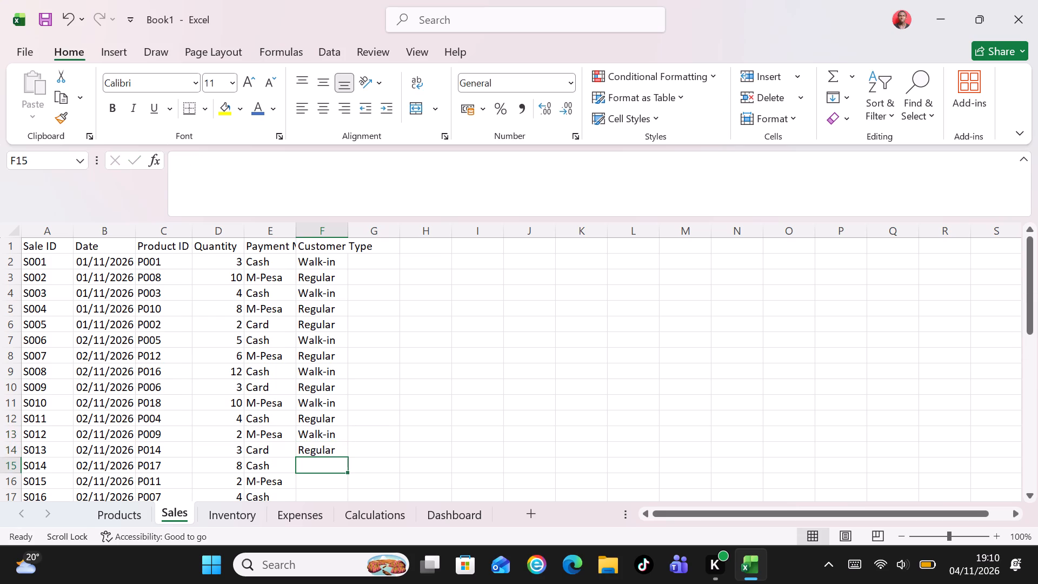
{"action": "key", "text": "w"}
{"action": "key", "text": "Return"}
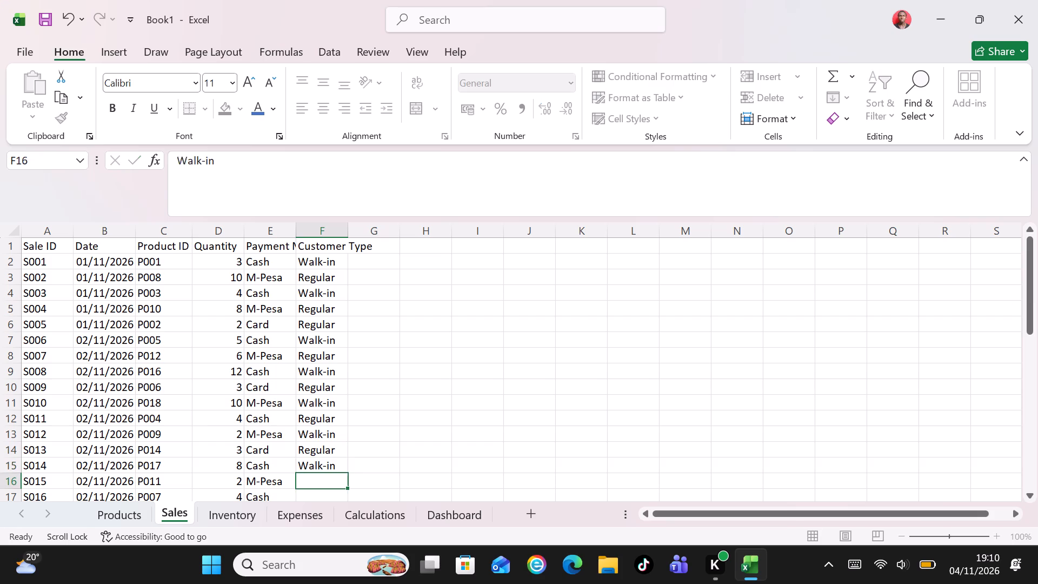
Enter the customer types for sales S015 to S020: Regular, Walk-in, Regular, Walk-in, Regular, Walk-in.
{"action": "key", "text": "r"}
{"action": "key", "text": "Return"}
{"action": "key", "text": "w"}
{"action": "key", "text": "Return"}
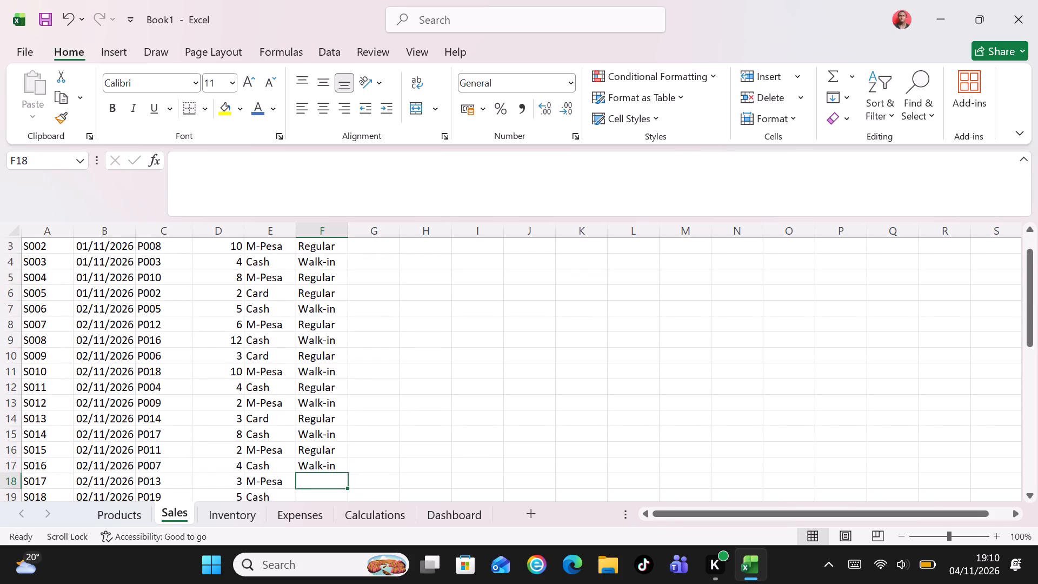
{"action": "key", "text": "r"}
{"action": "key", "text": "Return"}
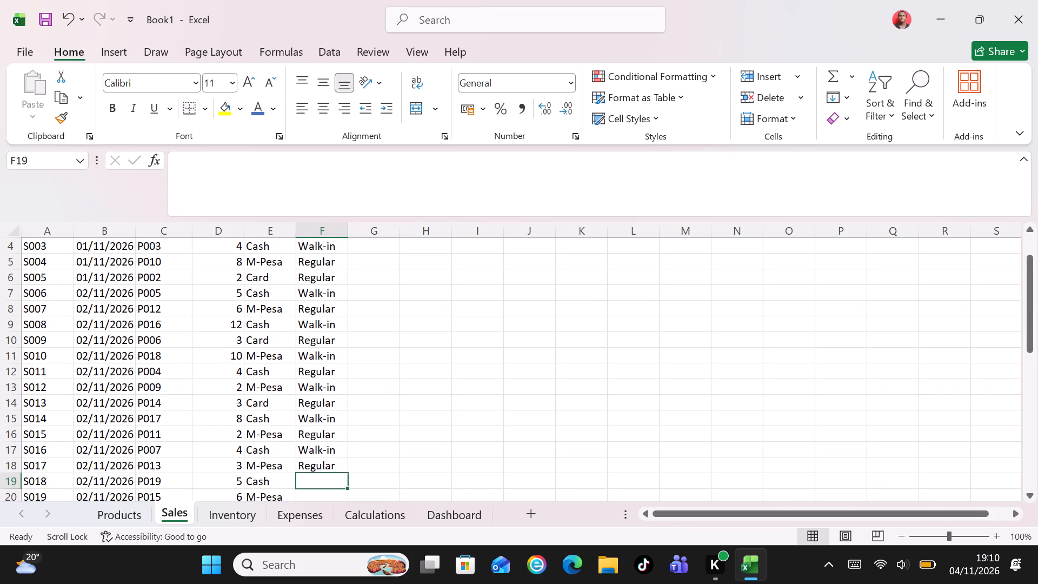
{"action": "key", "text": "w"}
{"action": "key", "text": "Return"}
{"action": "key", "text": "r"}
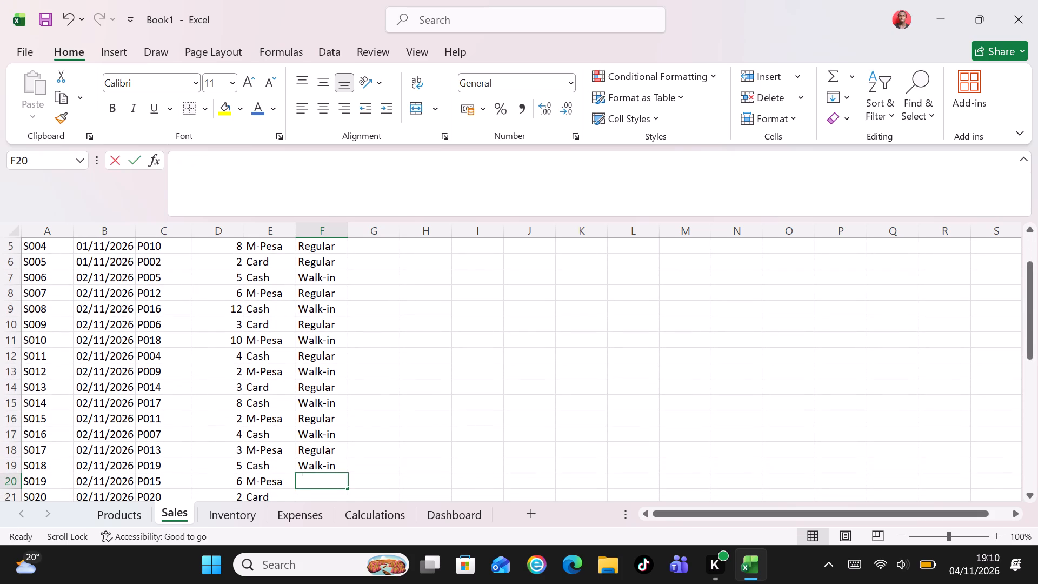
{"action": "key", "text": "Return"}
{"action": "key", "text": "w"}
{"action": "key", "text": "Return"}
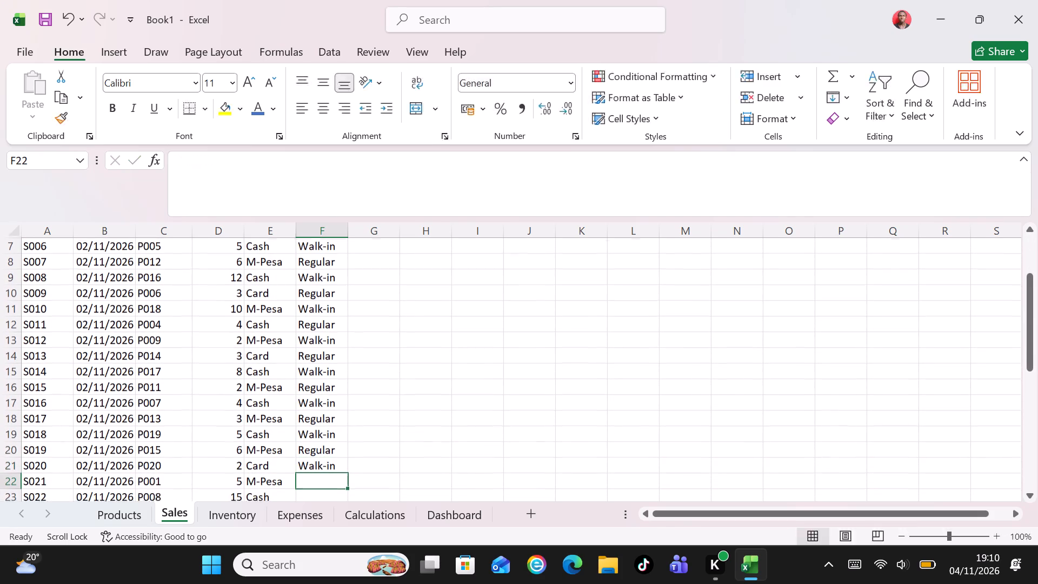
Enter the customer types for sales S021 to S026: Regular, Walk-in, Regular, Walk-in, Regular, Walk-in.
{"action": "key", "text": "r"}
{"action": "key", "text": "Return"}
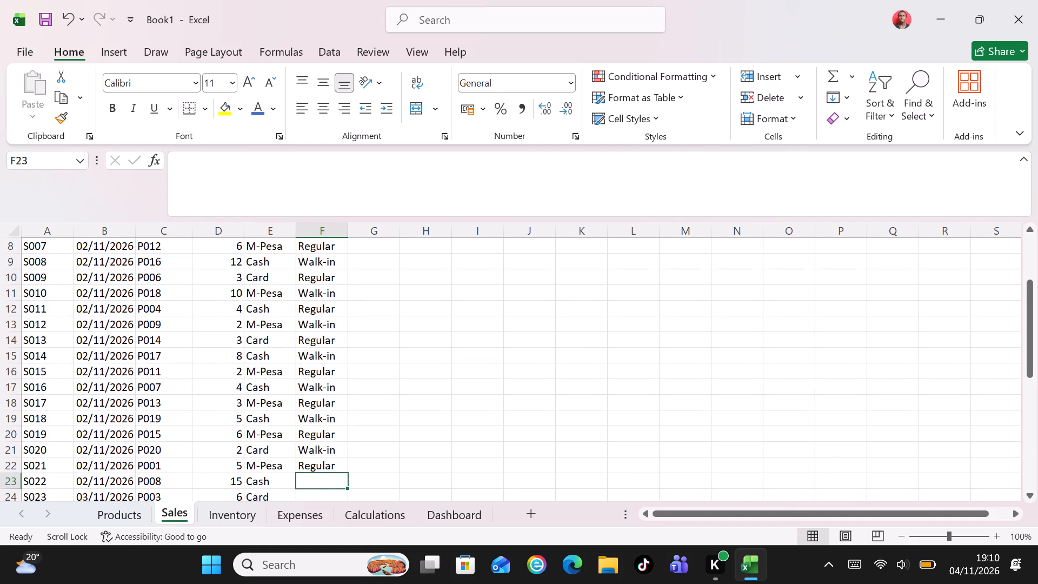
{"action": "key", "text": "w"}
{"action": "key", "text": "Return"}
{"action": "key", "text": "r"}
{"action": "key", "text": "Return"}
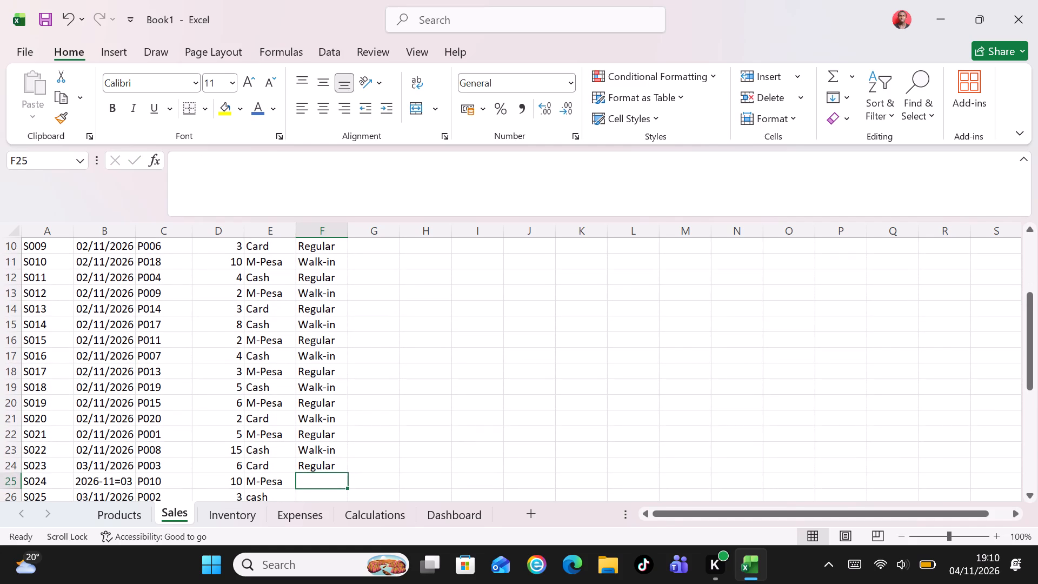
{"action": "key", "text": "w"}
{"action": "key", "text": "Return"}
{"action": "key", "text": "r"}
{"action": "key", "text": "Return"}
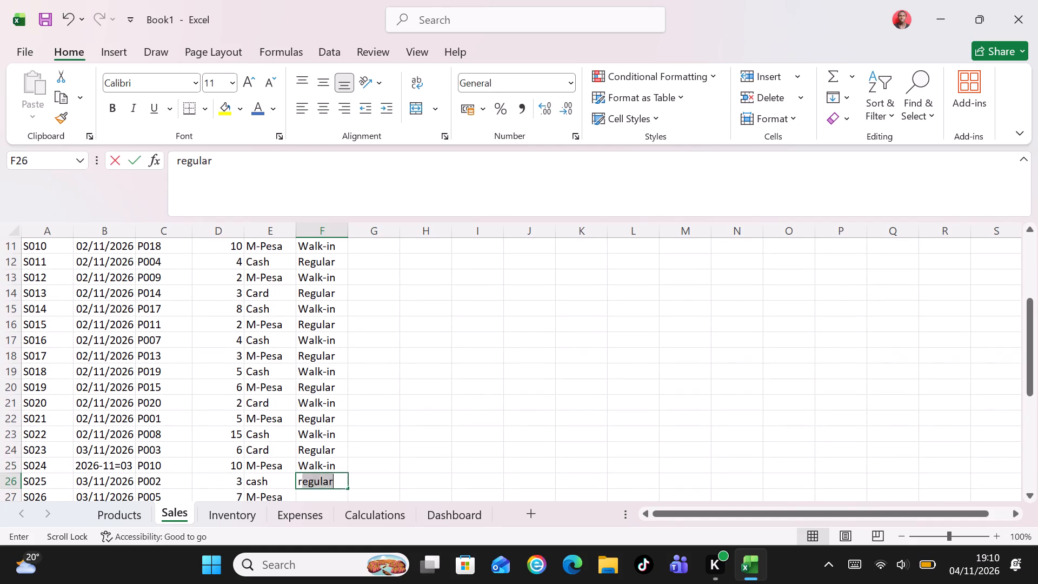
{"action": "key", "text": "w"}
{"action": "key", "text": "Return"}
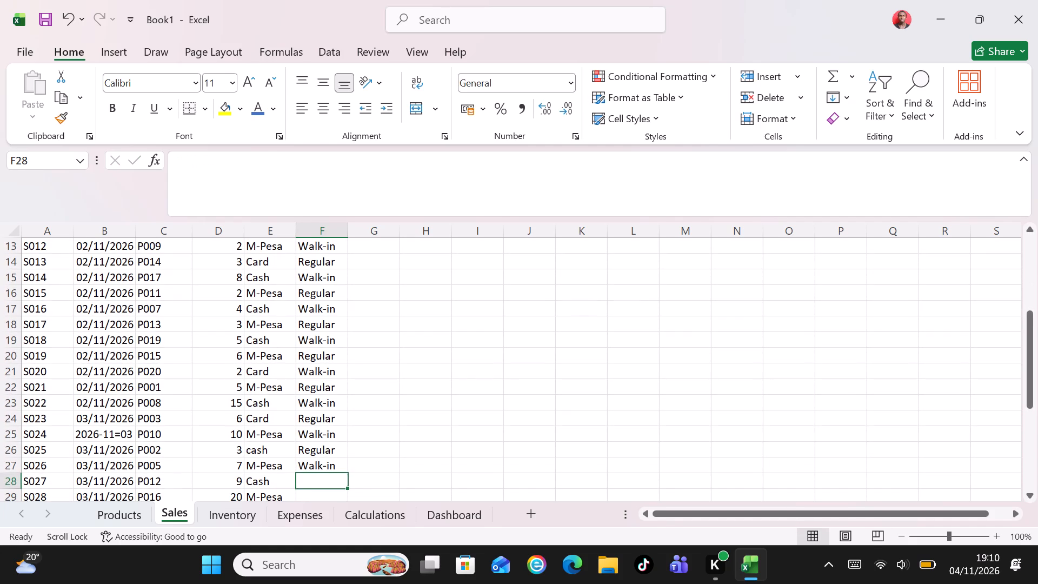
Fill in the customer types for sales S027 to S032, alternating Regular and Walk-in, starting with Regular for S027.
{"action": "key", "text": "r"}
{"action": "key", "text": "Return"}
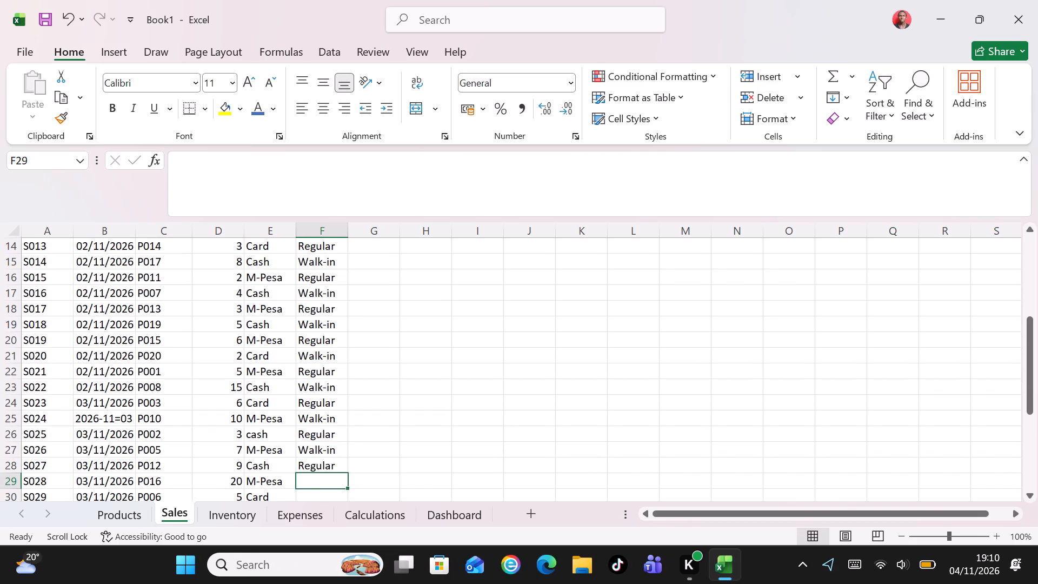
{"action": "key", "text": "w"}
{"action": "key", "text": "Return"}
{"action": "key", "text": "r"}
{"action": "key", "text": "Return"}
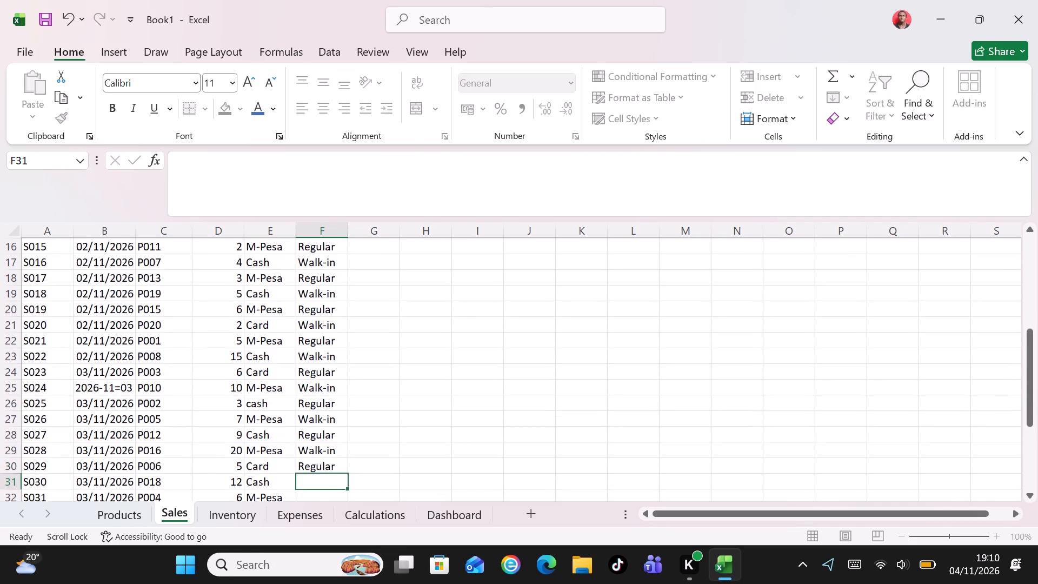
{"action": "key", "text": "w"}
{"action": "key", "text": "Return"}
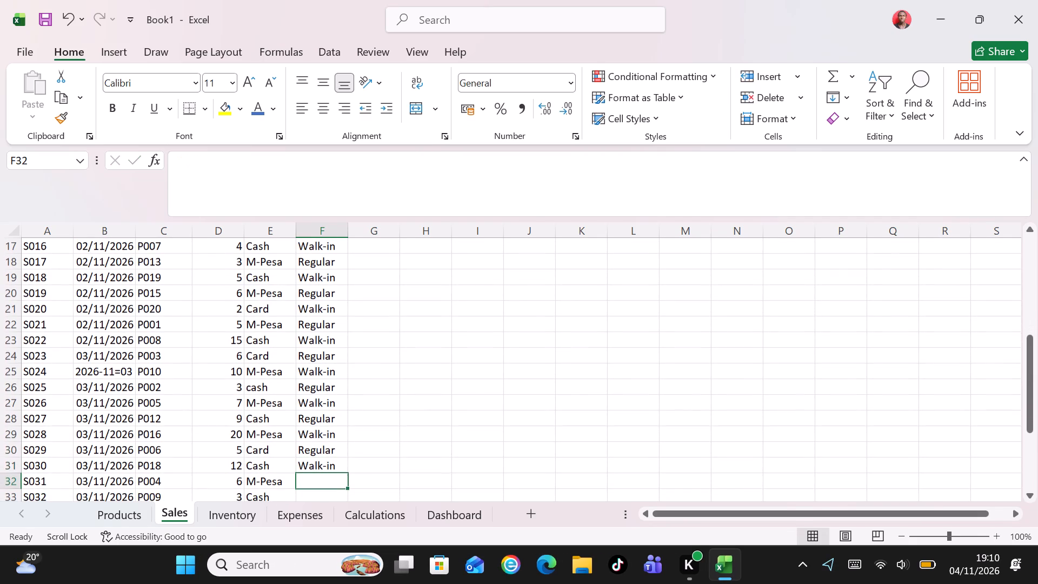
{"action": "key", "text": "r"}
{"action": "key", "text": "Return"}
{"action": "key", "text": "w"}
{"action": "key", "text": "Return"}
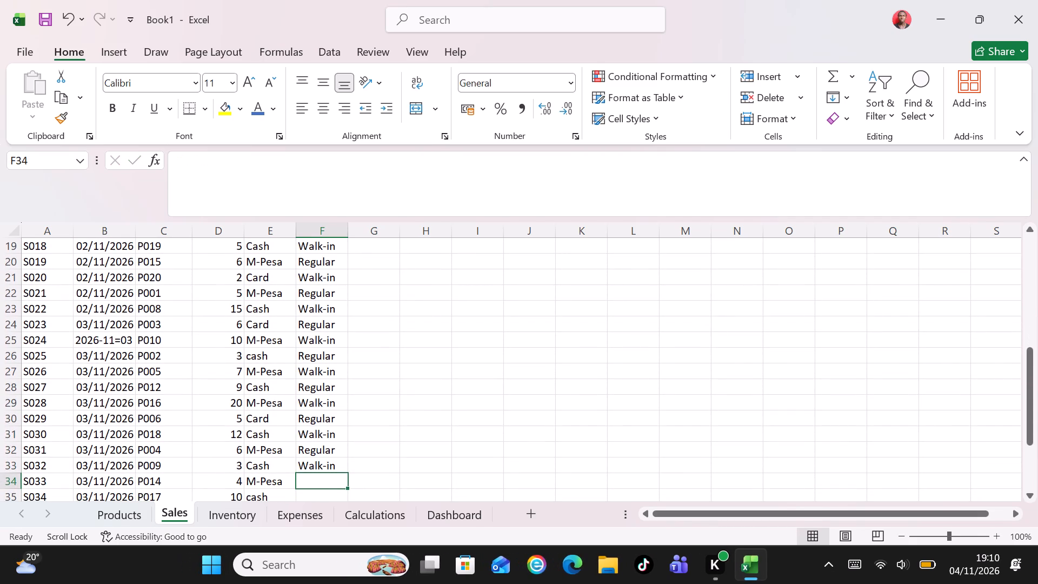
Enter the customer types for sales S033 to S036: Regular, Walk-in, Regular, Walk-in.
{"action": "key", "text": "r"}
{"action": "key", "text": "Return"}
{"action": "key", "text": "w"}
{"action": "key", "text": "Return"}
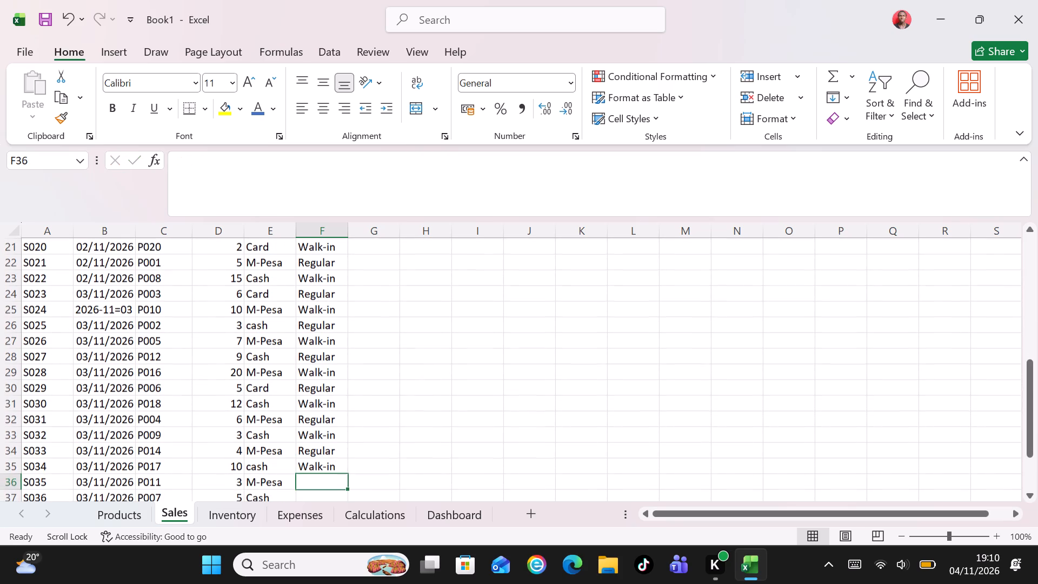
{"action": "key", "text": "r"}
{"action": "key", "text": "Return"}
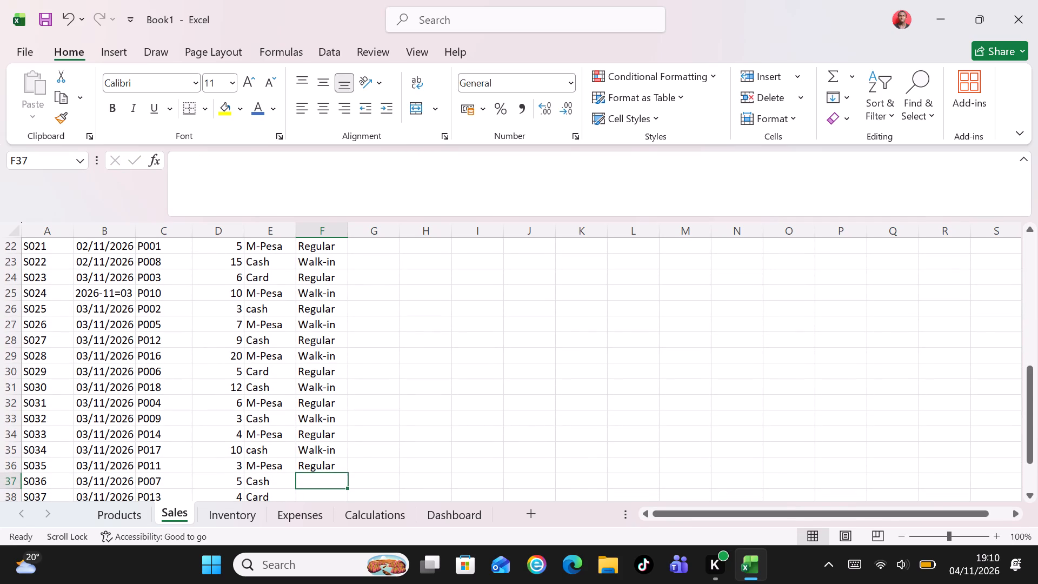
{"action": "key", "text": "w"}
{"action": "key", "text": "Return"}
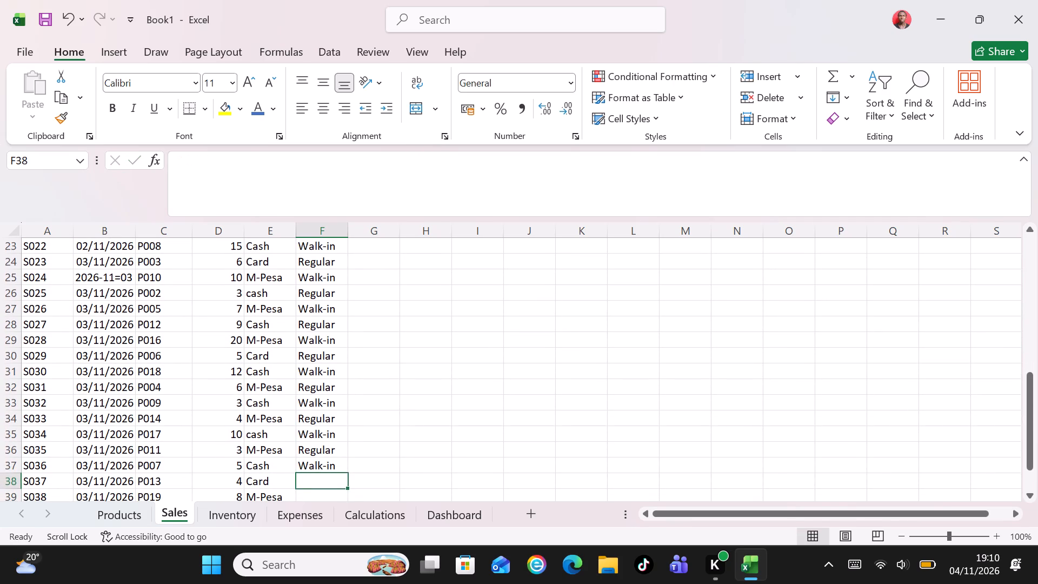
Complete the Customer Type column for sales S037 to S040 with Regular, Walk-in, Regular, Walk-in.
{"action": "key", "text": "r"}
{"action": "key", "text": "Return"}
{"action": "key", "text": "w"}
{"action": "key", "text": "Return"}
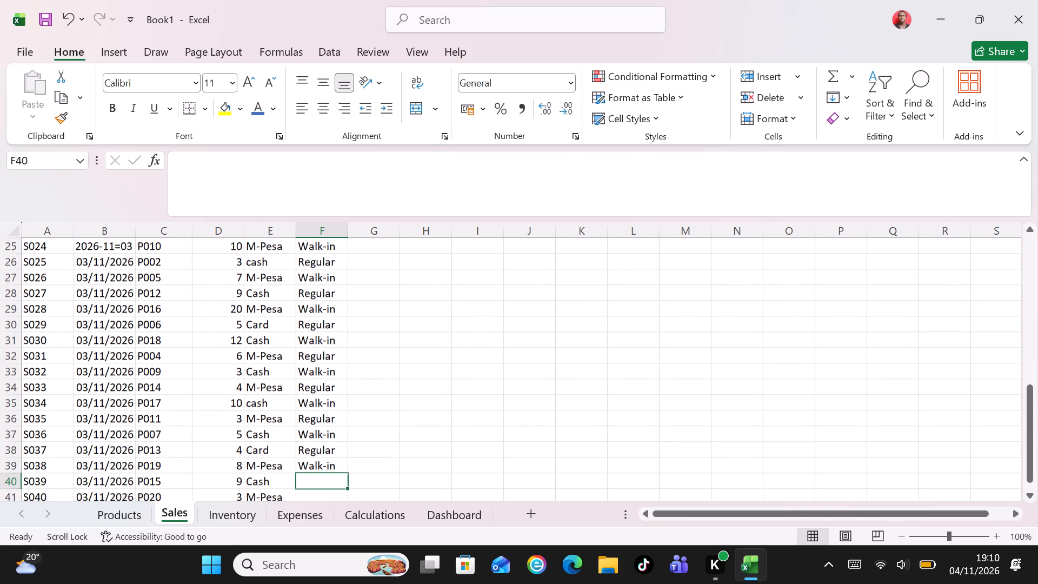
{"action": "key", "text": "r"}
{"action": "key", "text": "Return"}
{"action": "key", "text": "w"}
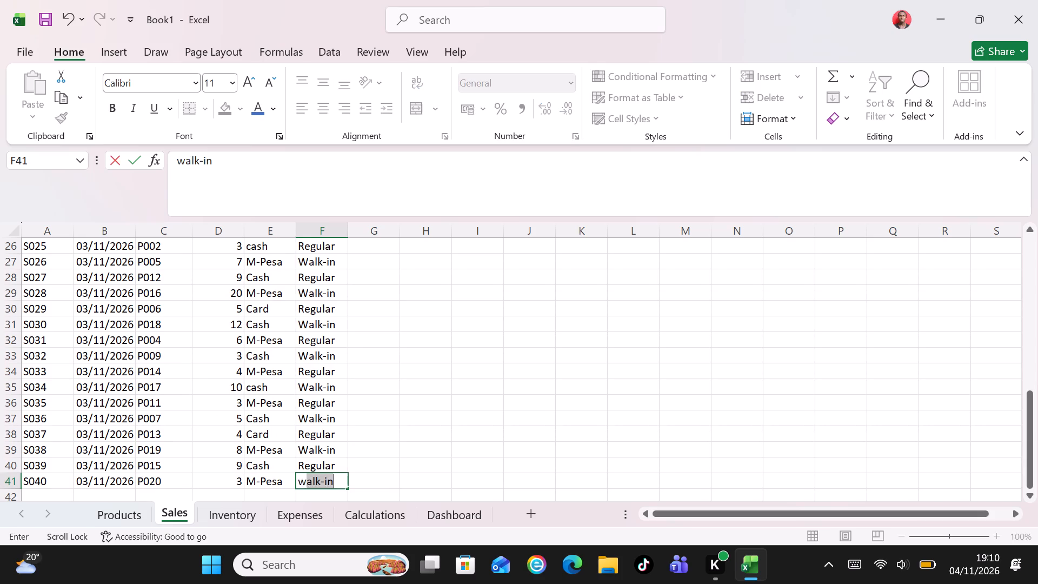
{"action": "key", "text": "Return"}
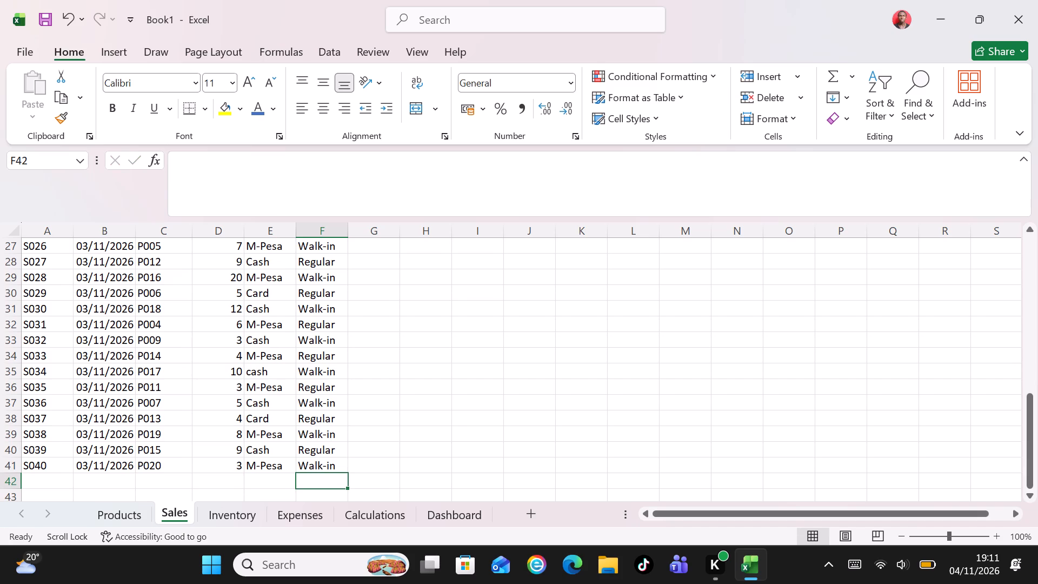
Add the column header Product Name in cell G1 of the Sales sheet, beside Customer Type.
{"action": "key", "text": "Page_Up"}
{"action": "key", "text": "Page_Up"}
{"action": "key", "text": "Page_Up"}
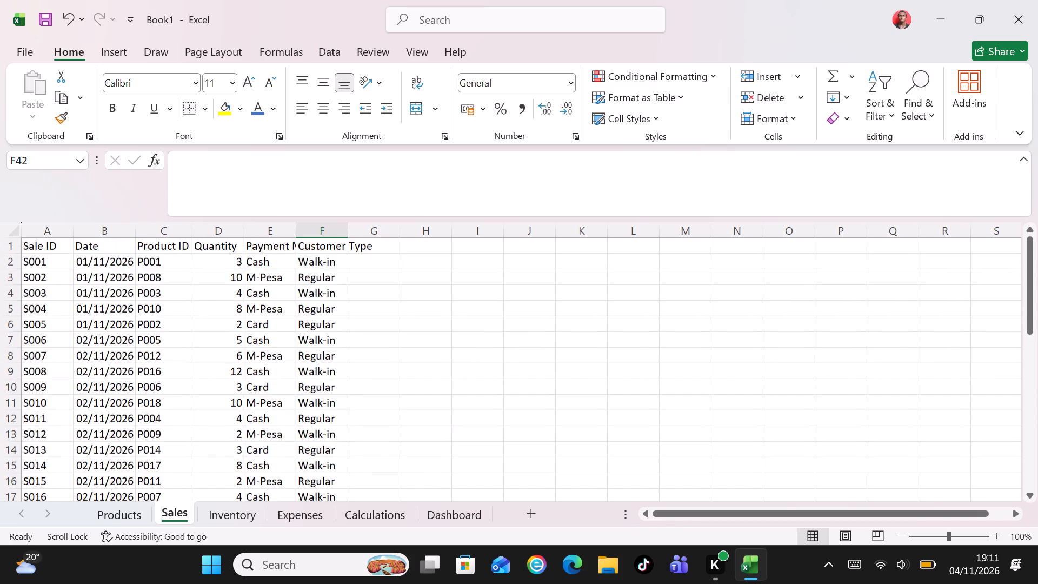
{"action": "key", "text": "Page_Up"}
{"action": "key", "text": "Page_Up"}
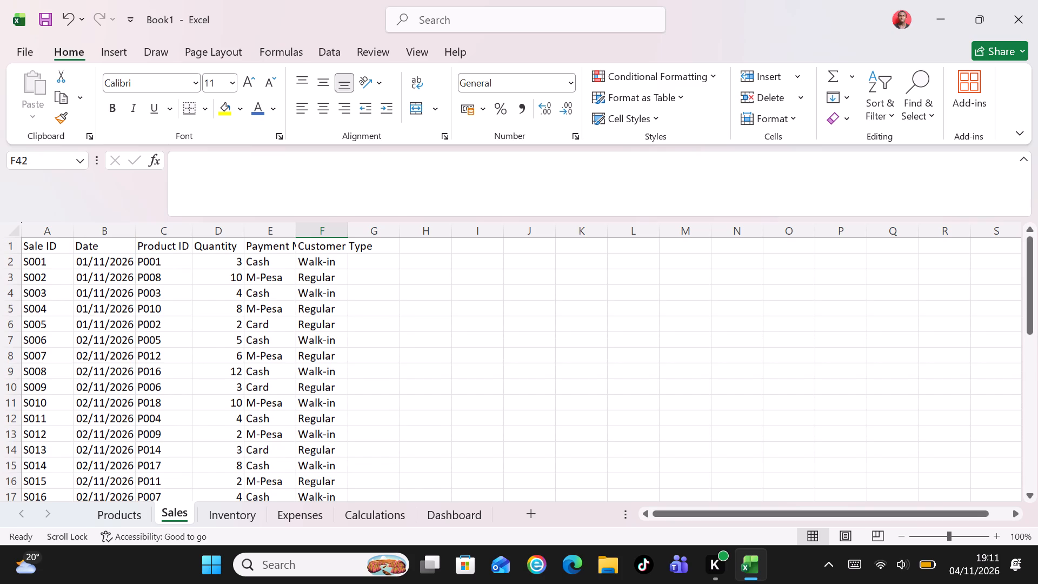
{"action": "left_click", "coordinate": [385, 249]}
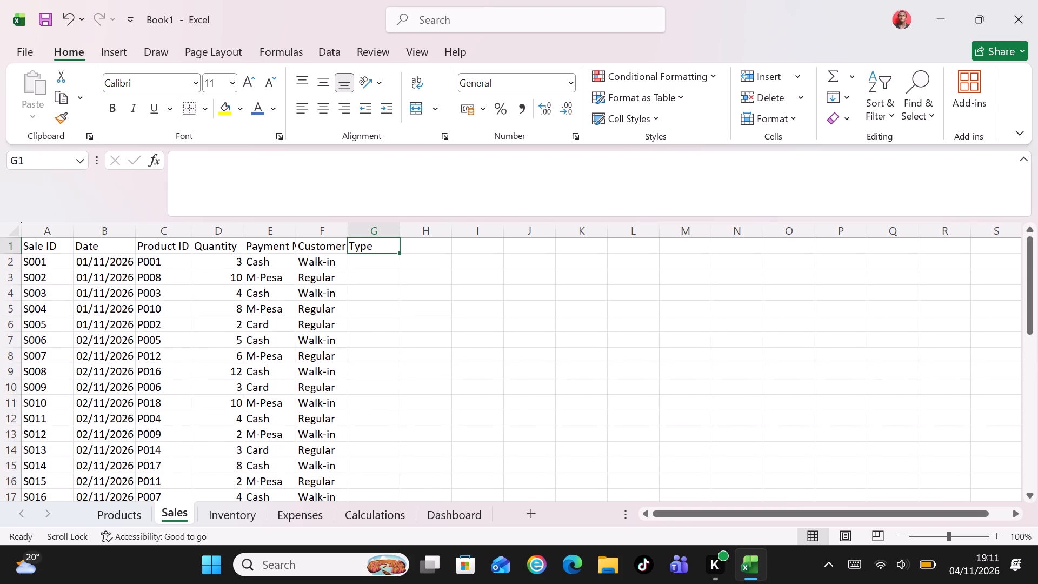
{"action": "key", "text": "shift+p"}
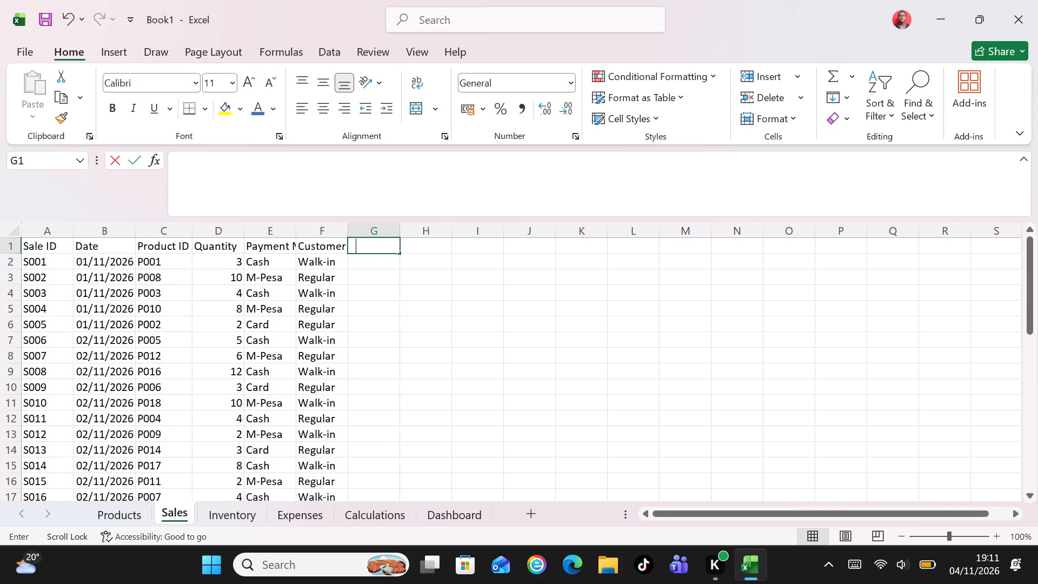
{"action": "type", "text": "roduct"}
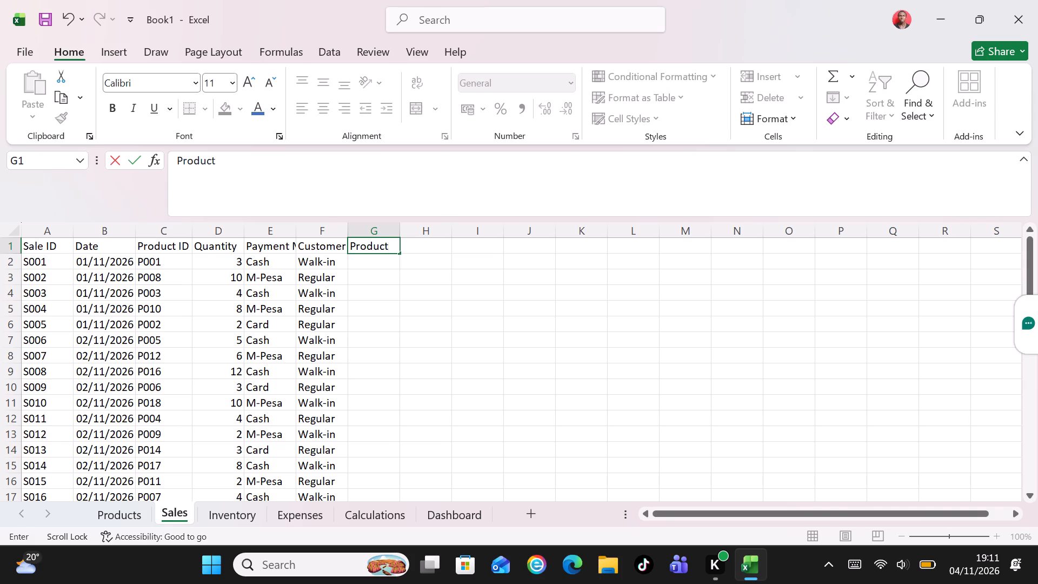
{"action": "key", "text": "space"}
{"action": "type", "text": "ame"}
{"action": "key", "text": "Tab"}
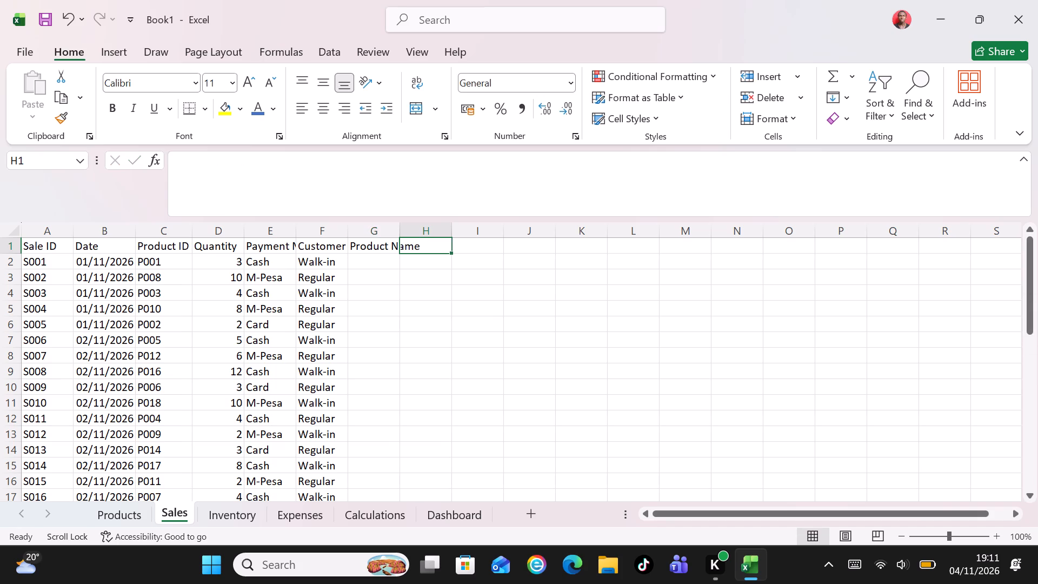
Add the column headers Unit Price in H1 and Total Sales in I1 of the Sales sheet.
{"action": "key", "text": "shift+u"}
{"action": "type", "text": "nit"}
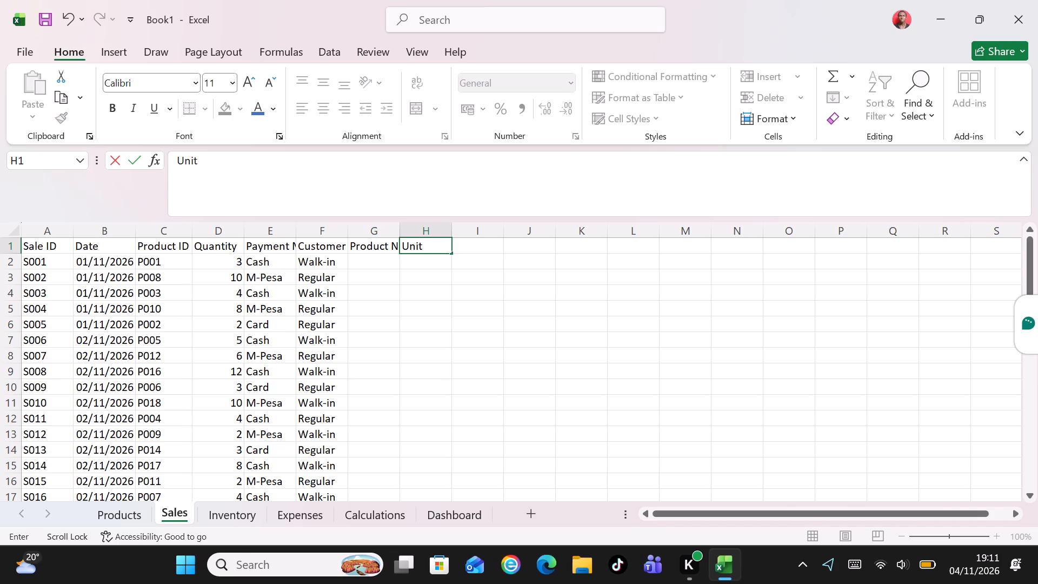
{"action": "key", "text": "space"}
{"action": "type", "text": "Price"}
{"action": "key", "text": "Tab"}
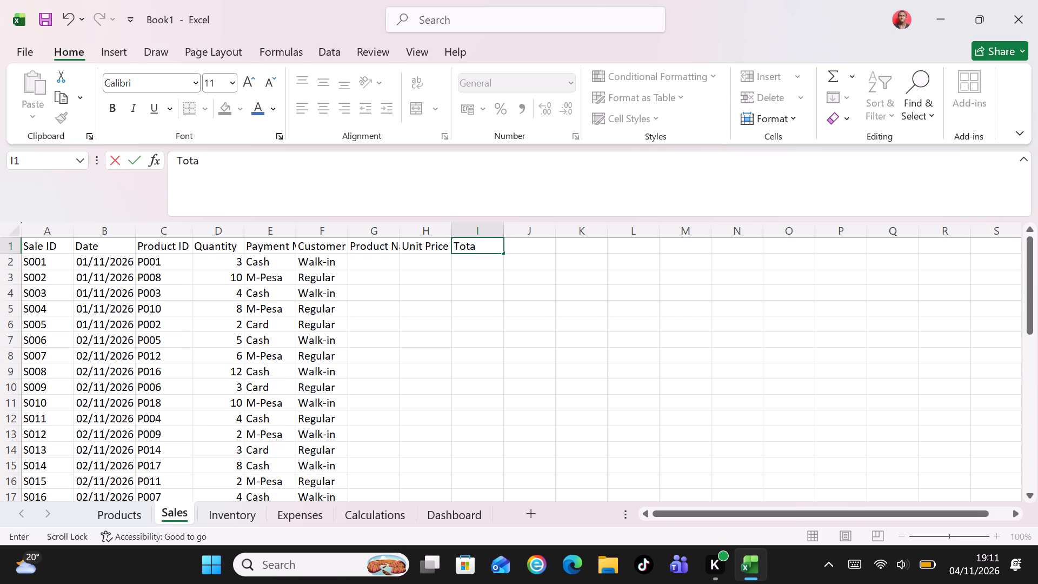
{"action": "key", "text": "space"}
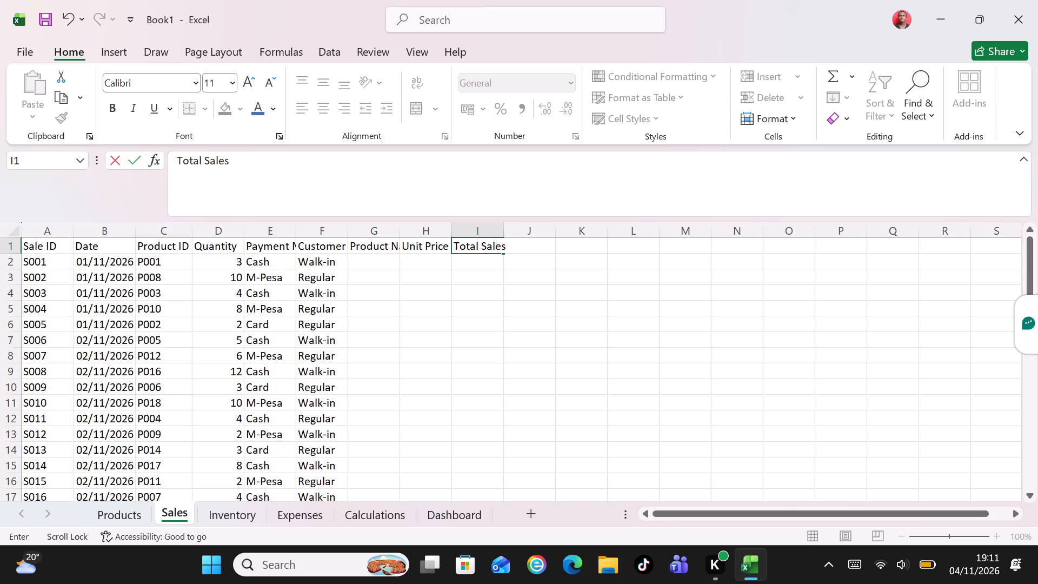
{"action": "key", "text": "Tab"}
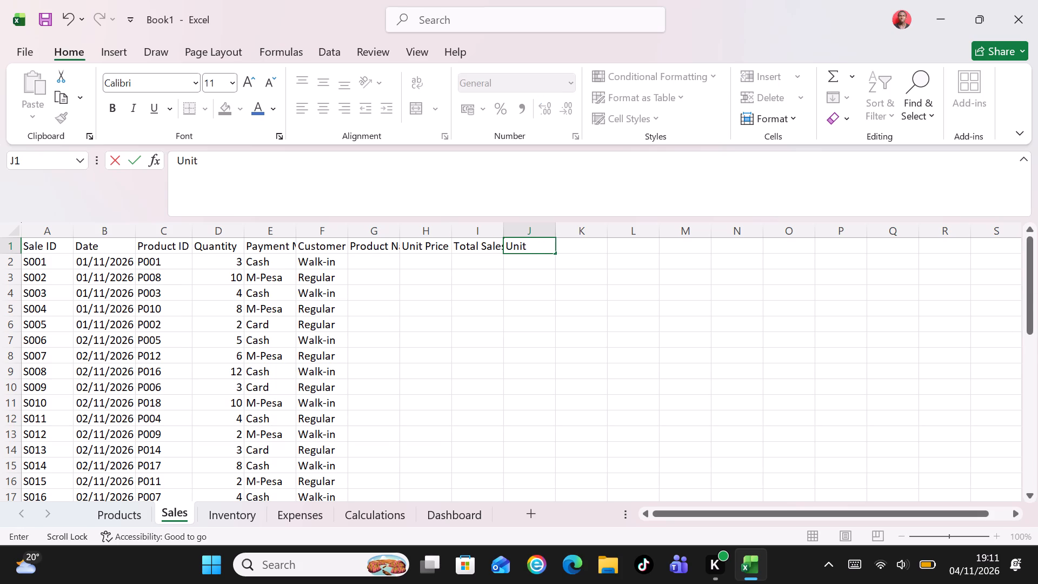
Add the column headers Unit Cost in J1 and Total Cost in K1 to finish the Sales header row.
{"action": "type", "text": "ost"}
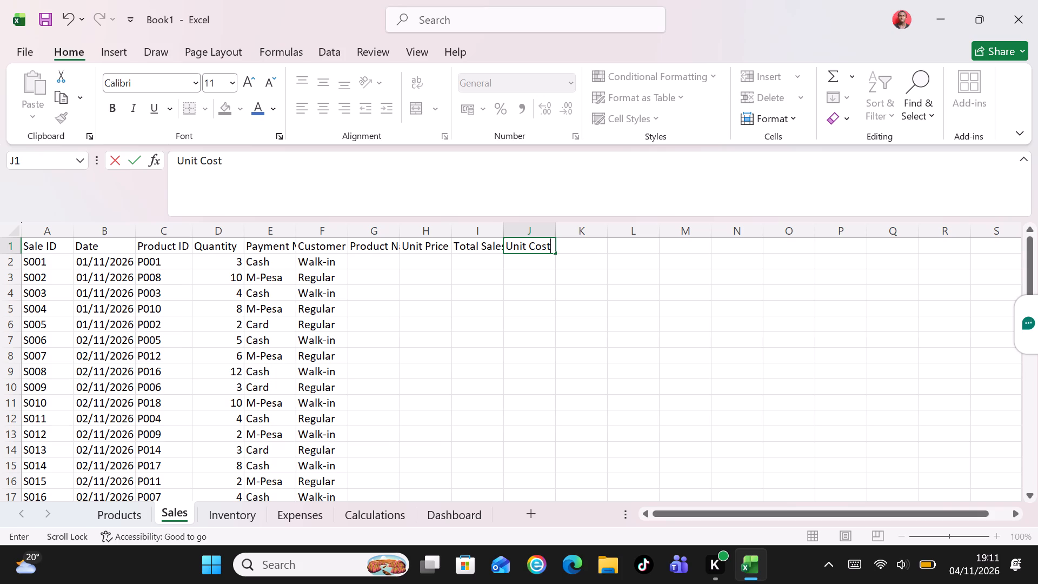
{"action": "key", "text": "Tab"}
{"action": "key", "text": "t"}
{"action": "key", "text": "BackSpace"}
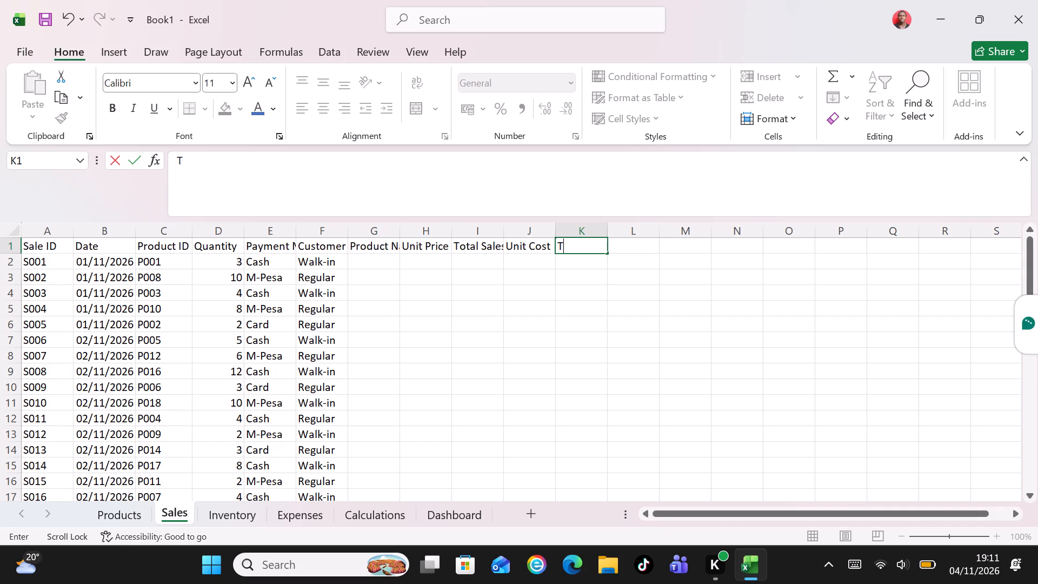
{"action": "type", "text": "otal"}
{"action": "key", "text": "space"}
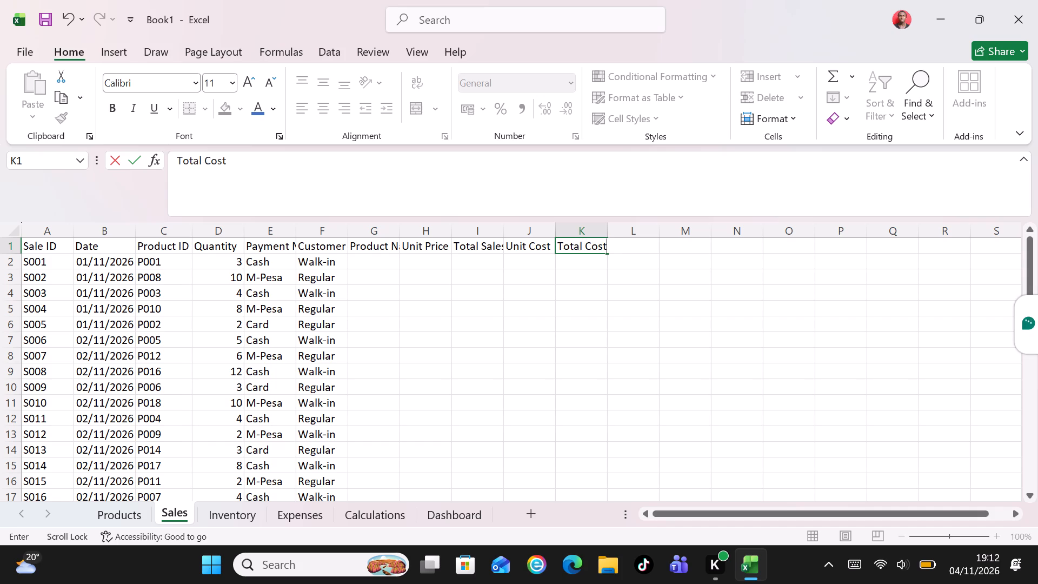
{"action": "key", "text": "Return"}
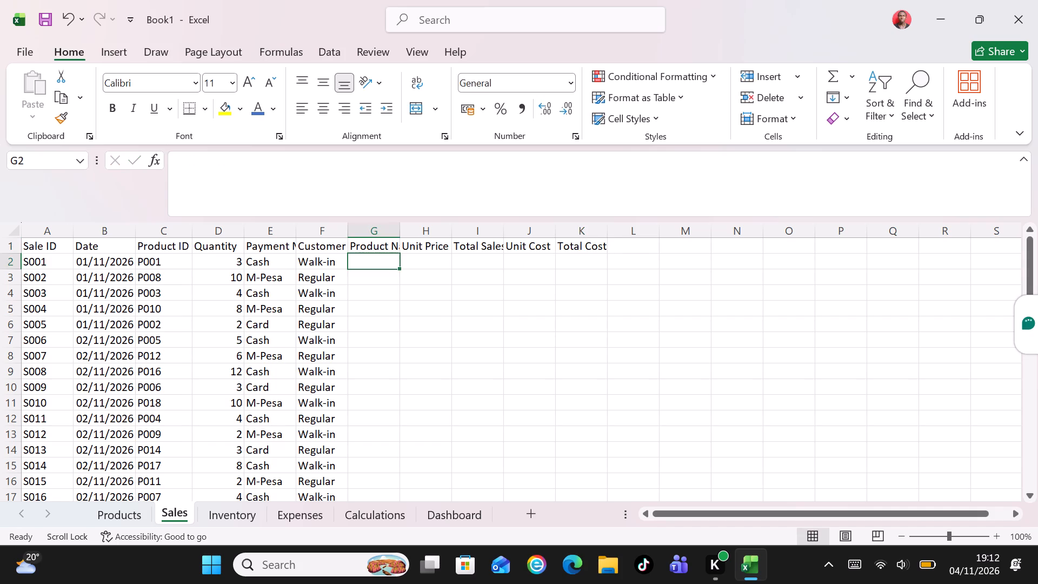
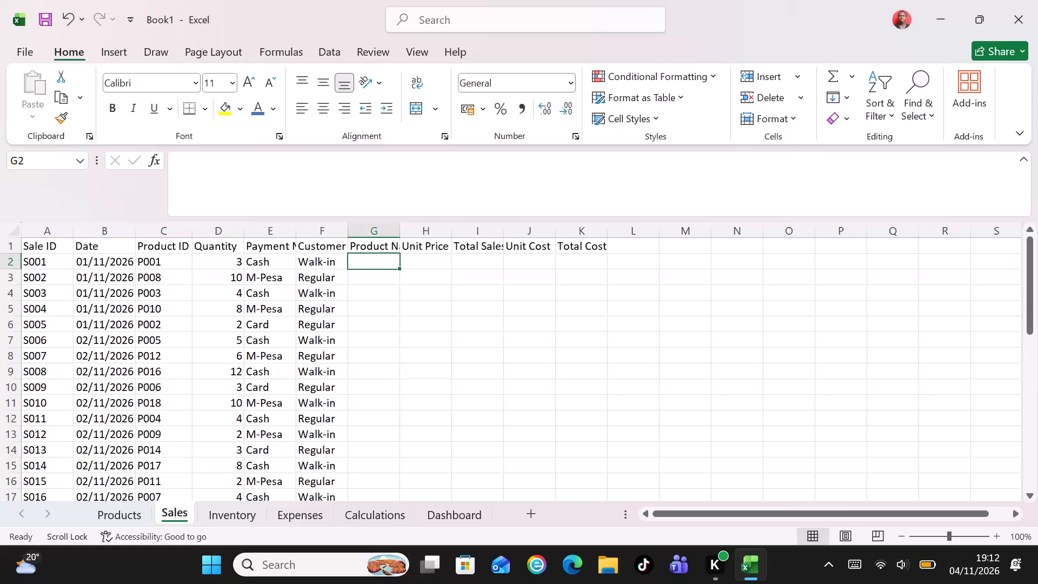
Enter the formula =VLOOKUP(C2,Products!$A$2:$F$21,2,FALSE) in G2 to look up the Product Name for sale S001.
{"action": "key", "text": "equal"}
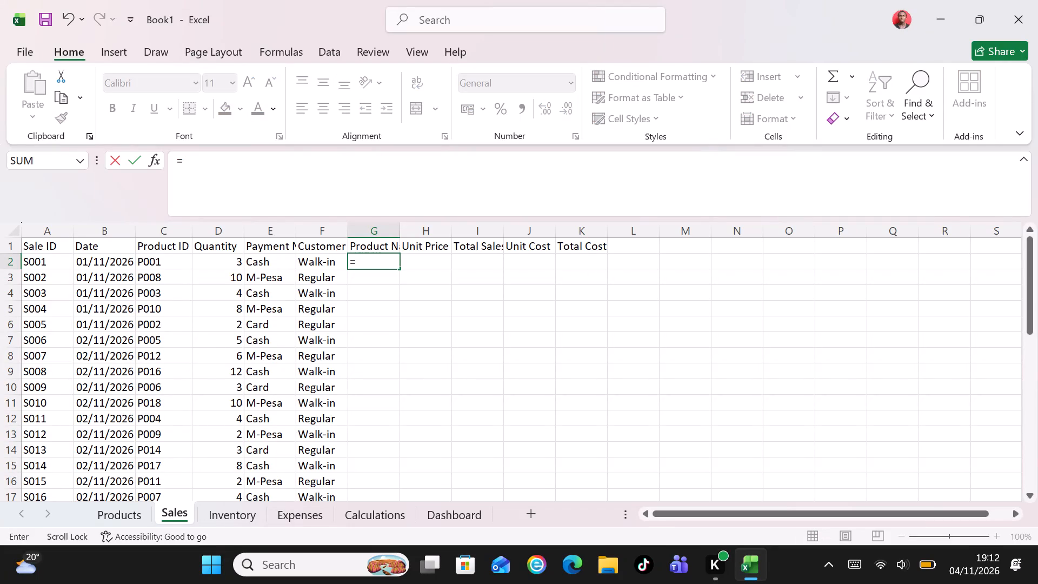
{"action": "key", "text": "v"}
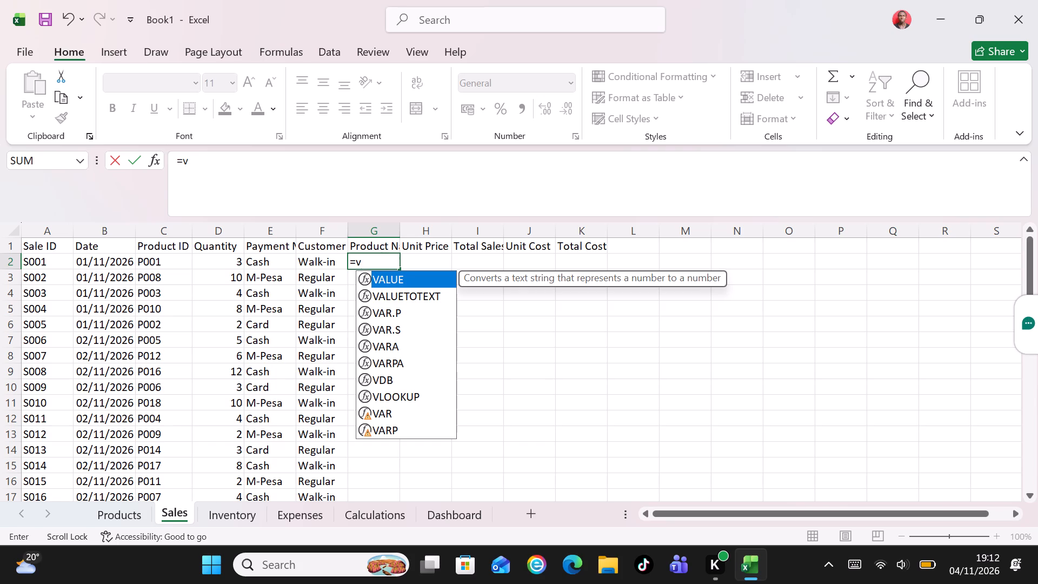
{"action": "key", "text": "BackSpace"}
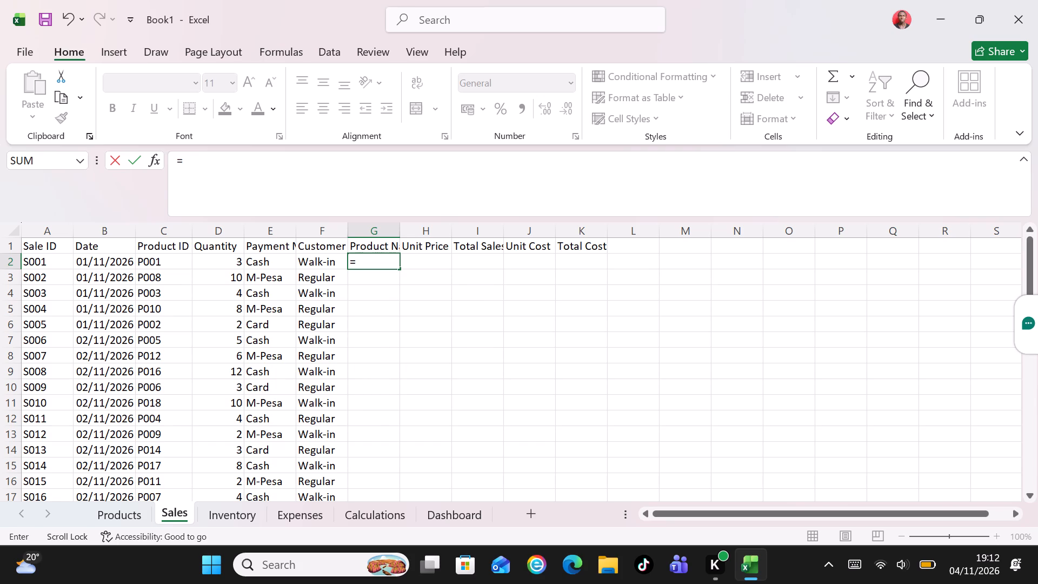
{"action": "key", "text": "v"}
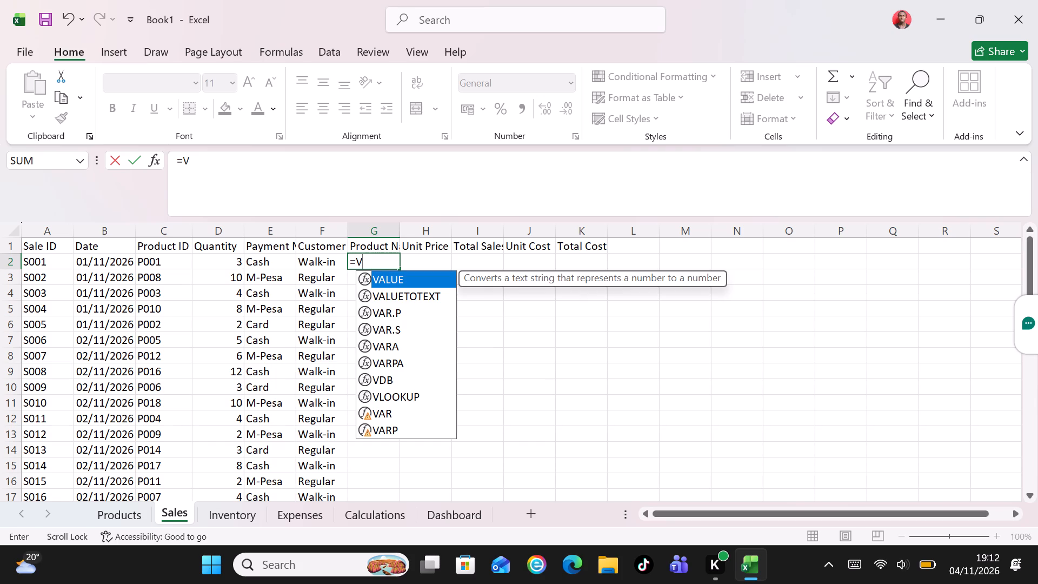
{"action": "type", "text": "LOOKUP"}
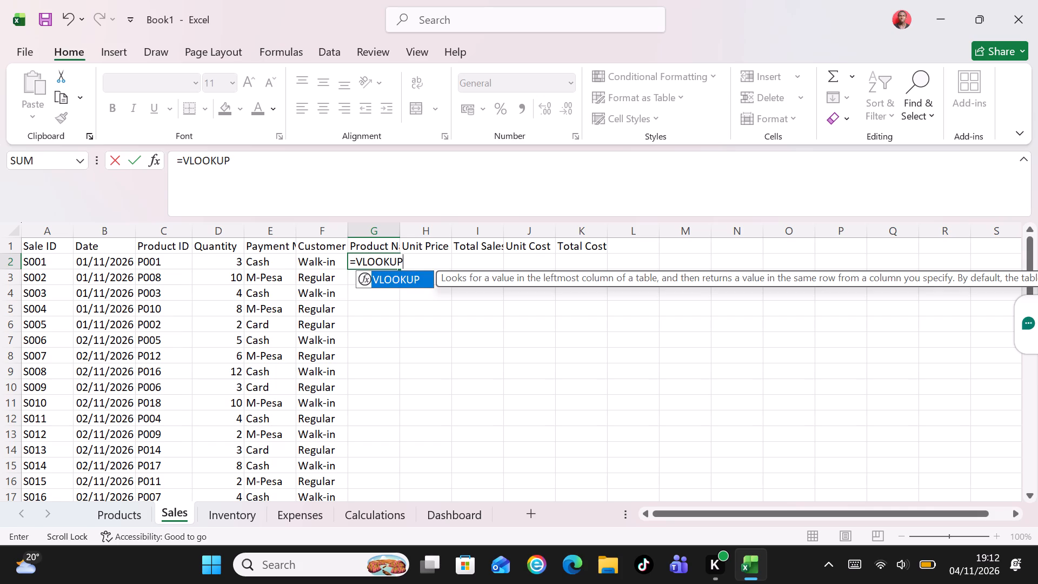
{"action": "key", "text": "shift+parenleft"}
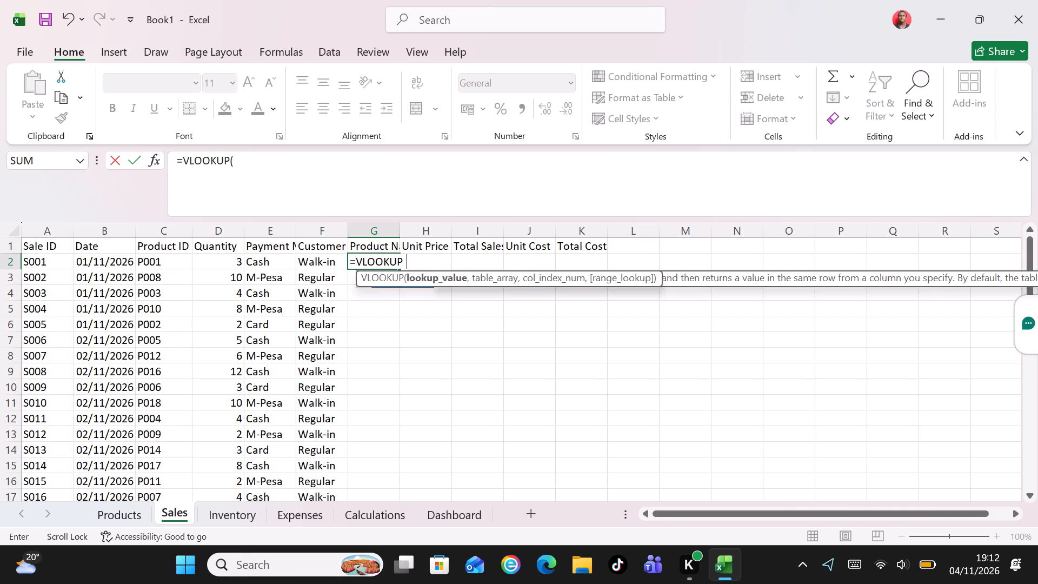
{"action": "type", "text": "C2"}
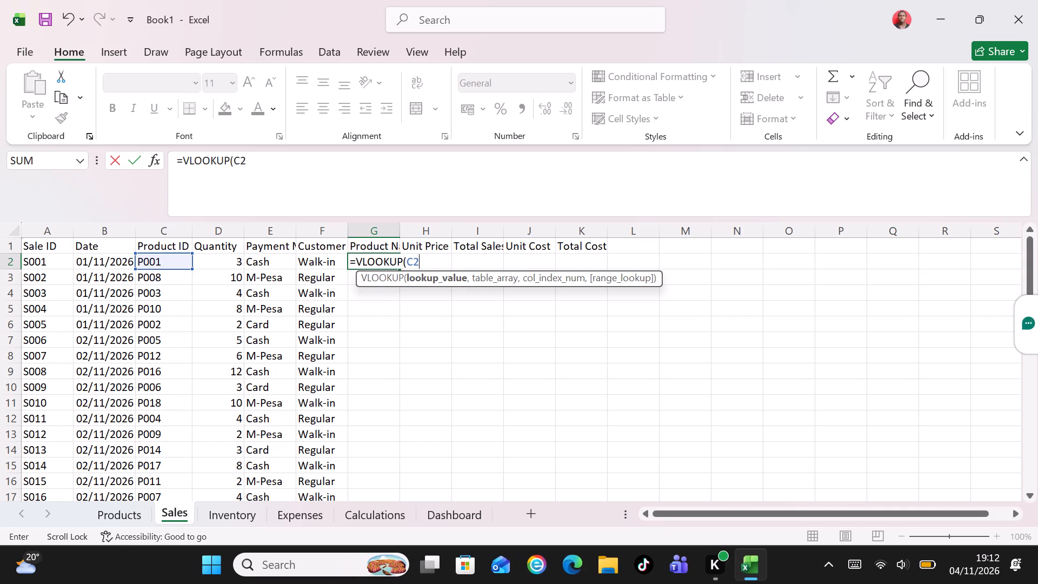
{"action": "key", "text": "comma"}
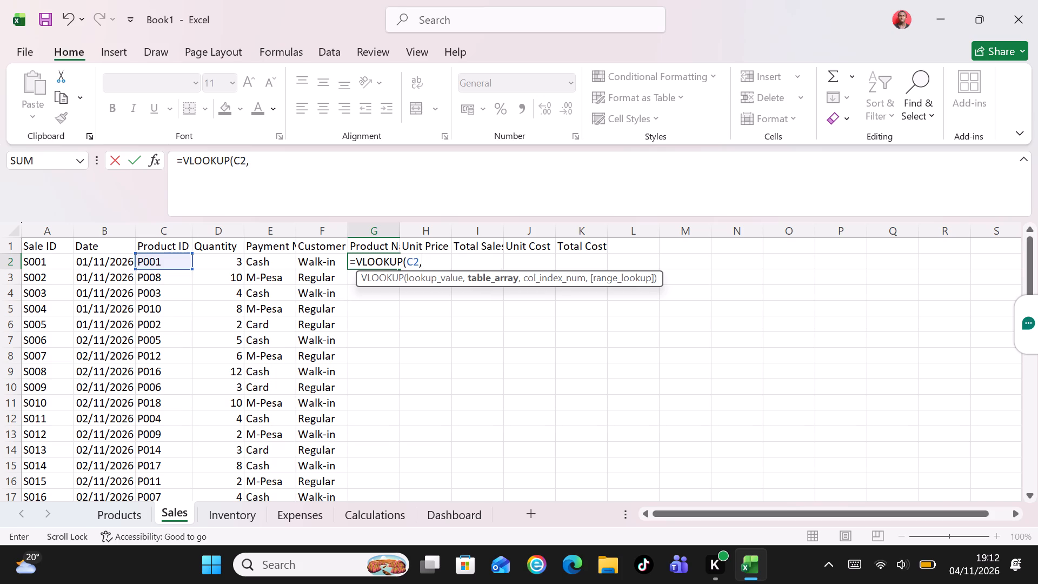
{"action": "key", "text": "p"}
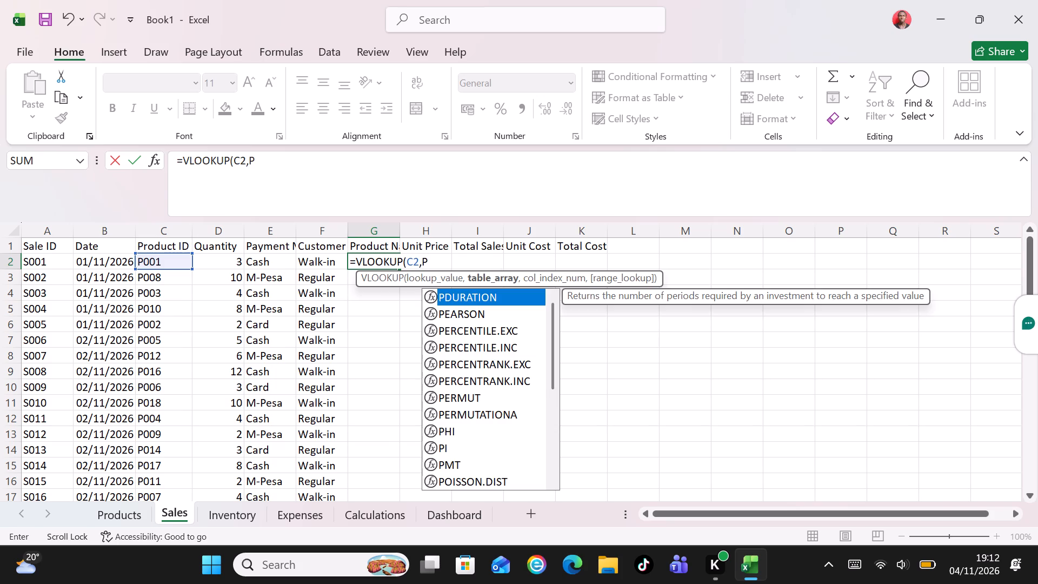
{"action": "type", "text": "roducts"}
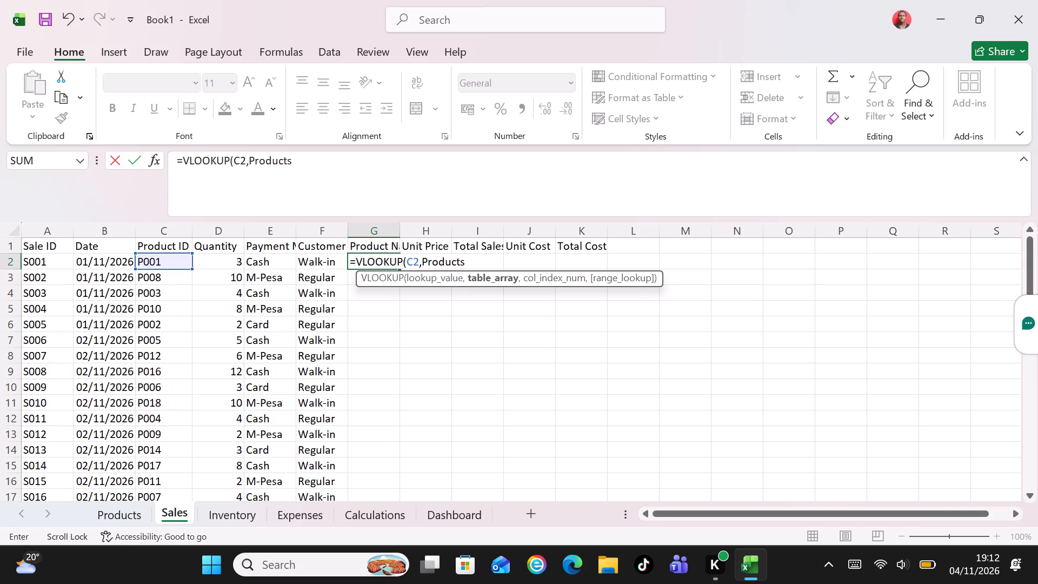
{"action": "key", "text": "shift+exclam"}
{"action": "key", "text": "shift+dollar"}
{"action": "key", "text": "shift+dollar"}
{"action": "key", "text": "2"}
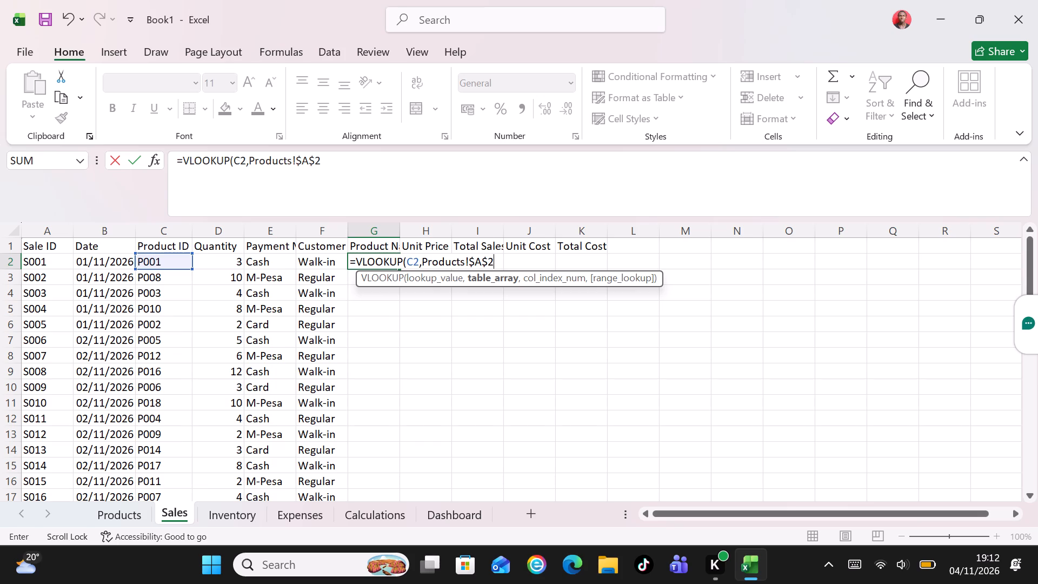
{"action": "key", "text": "shift+colon"}
{"action": "type", "text": "$F"}
{"action": "type", "text": "$21"}
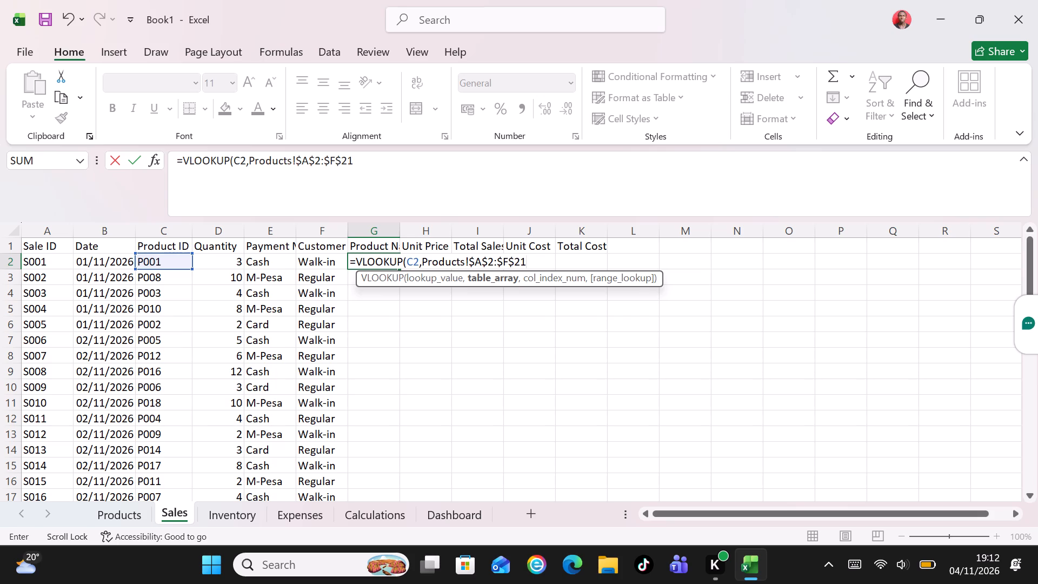
{"action": "key", "text": "comma"}
{"action": "type", "text": "2,"}
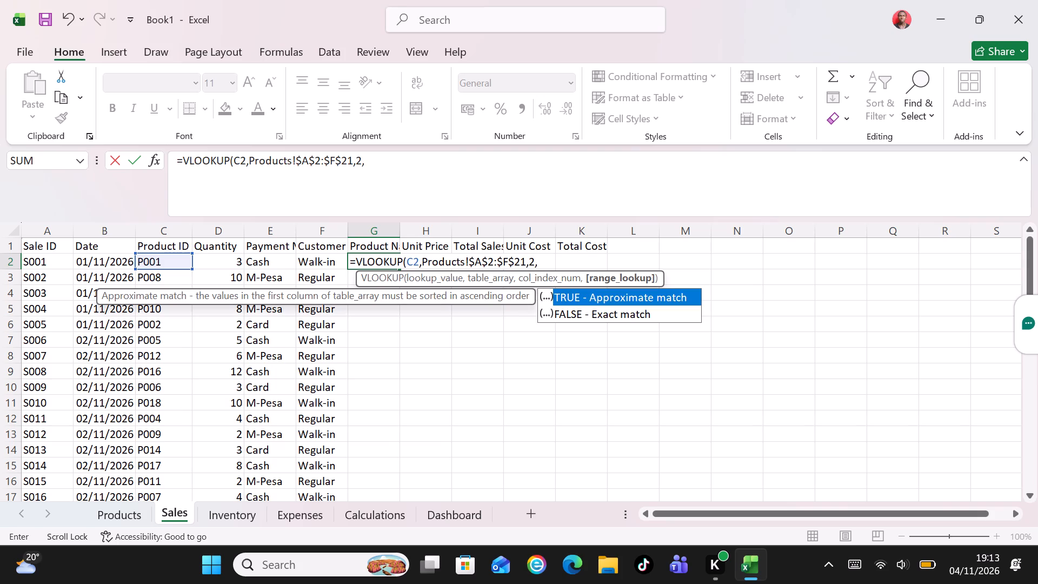
{"action": "type", "text": "FALSE"}
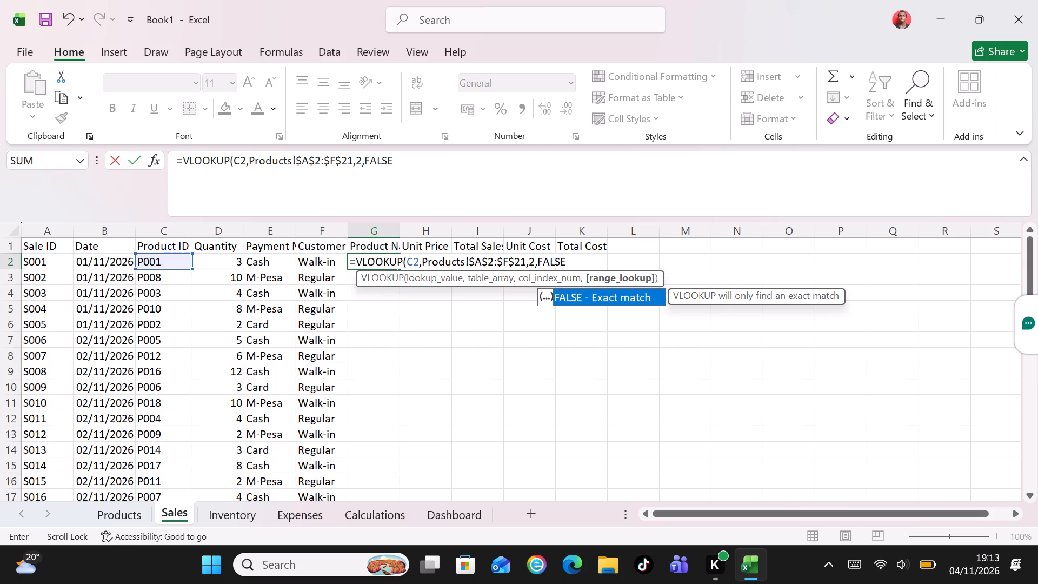
{"action": "key", "text": "shift+parenright"}
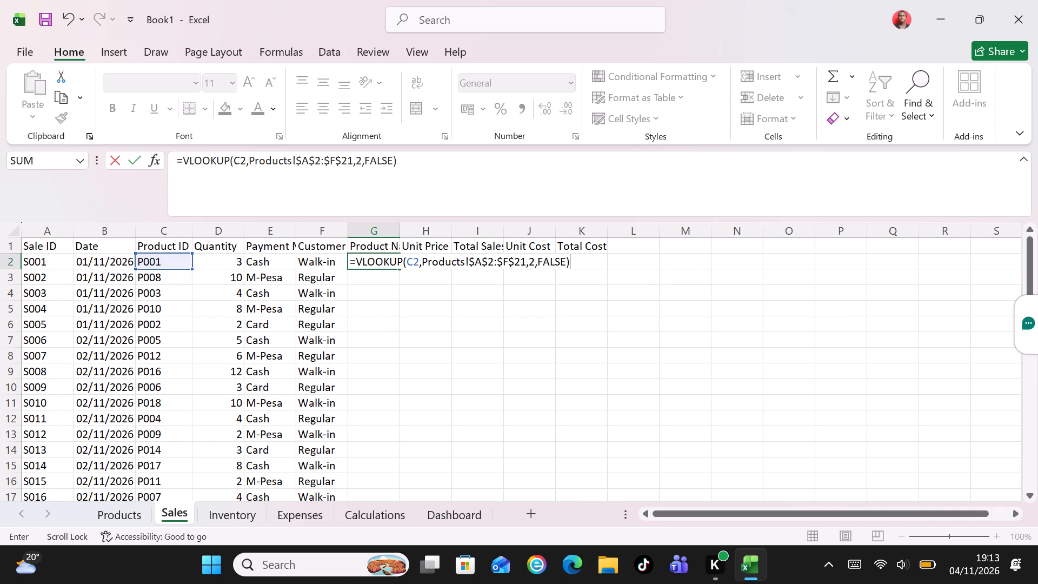
{"action": "key", "text": "Return"}
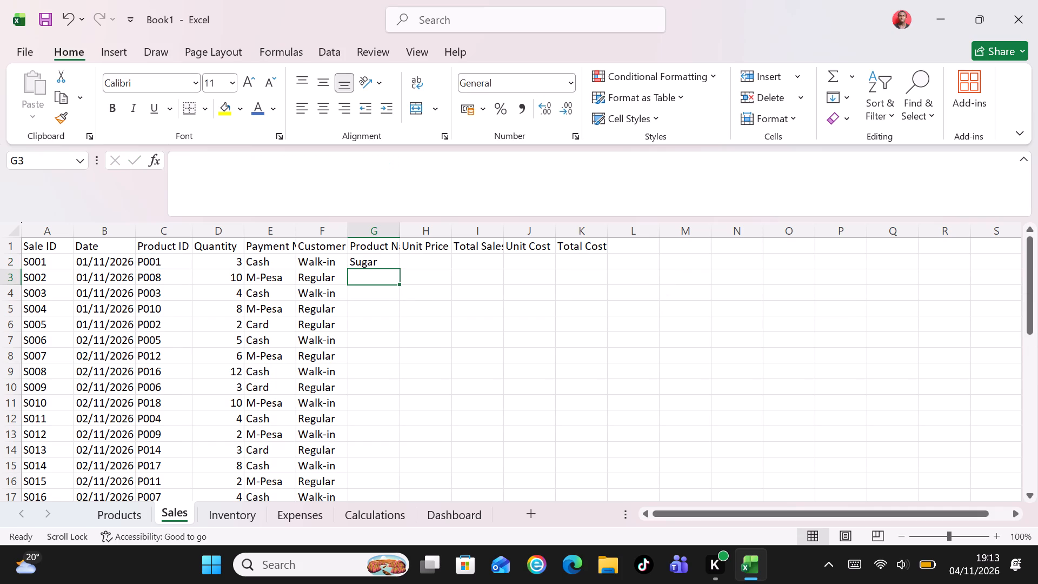
Enter the formula =VLOOKUP(C2,Products!$A$2:$F$21,6,FALSE) in H2 to look up the Unit Price for sale S001.
{"action": "left_click", "coordinate": [420, 256]}
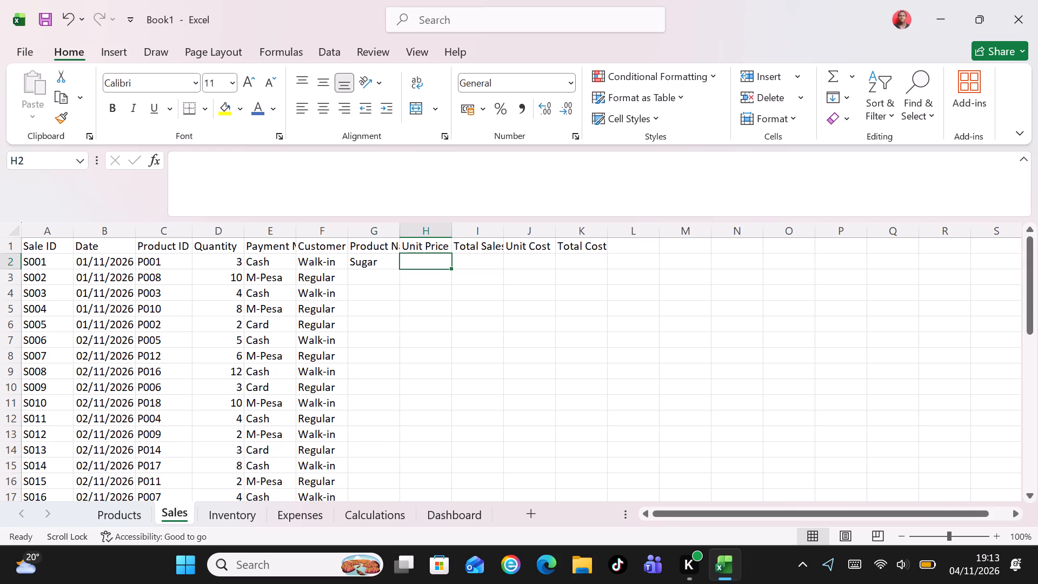
{"action": "type", "text": "=V"}
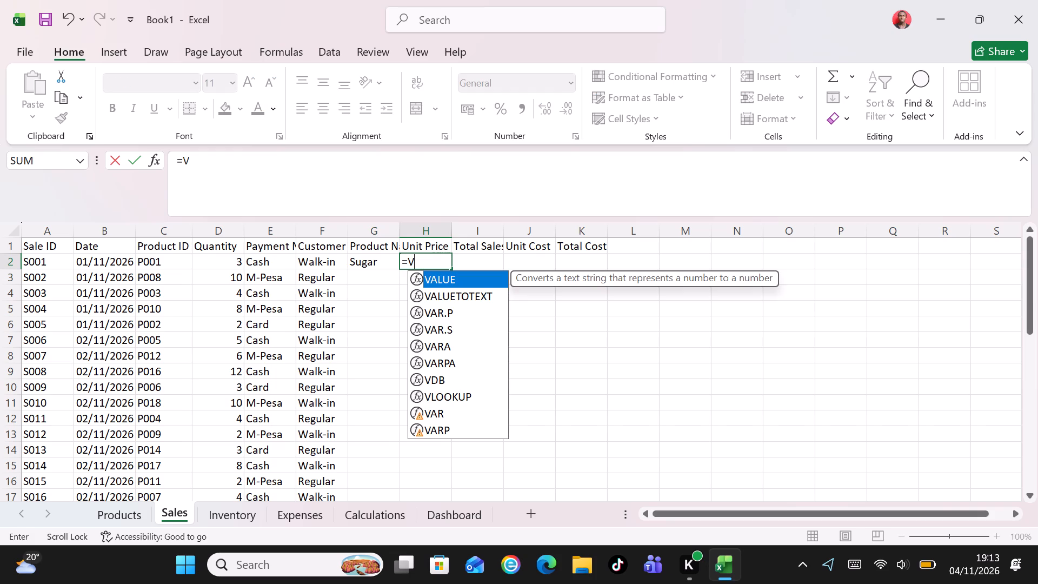
{"action": "type", "text": "LOOK"}
{"action": "type", "text": "UP"}
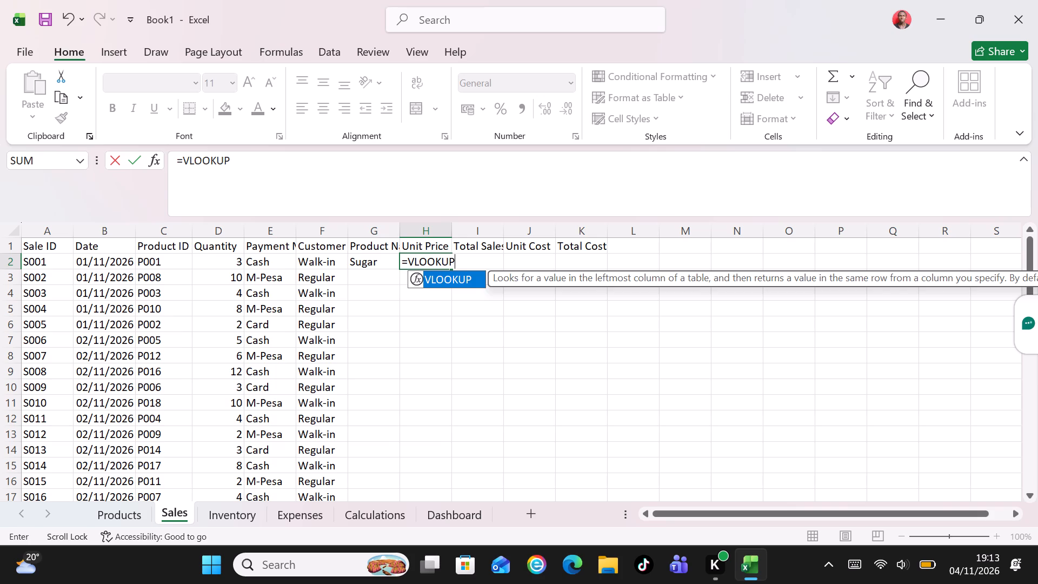
{"action": "key", "text": "shift+parenleft"}
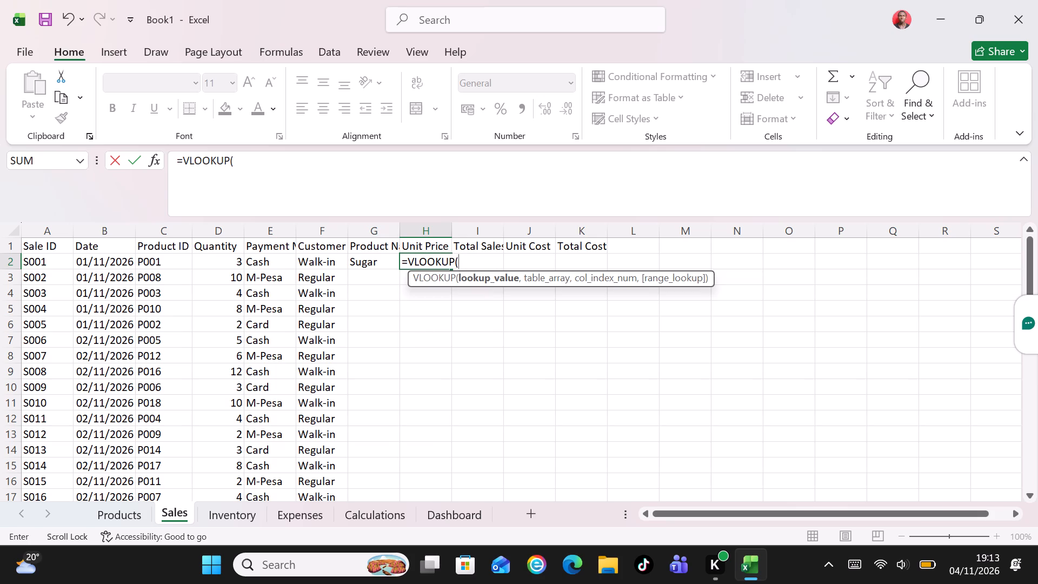
{"action": "type", "text": "C2"}
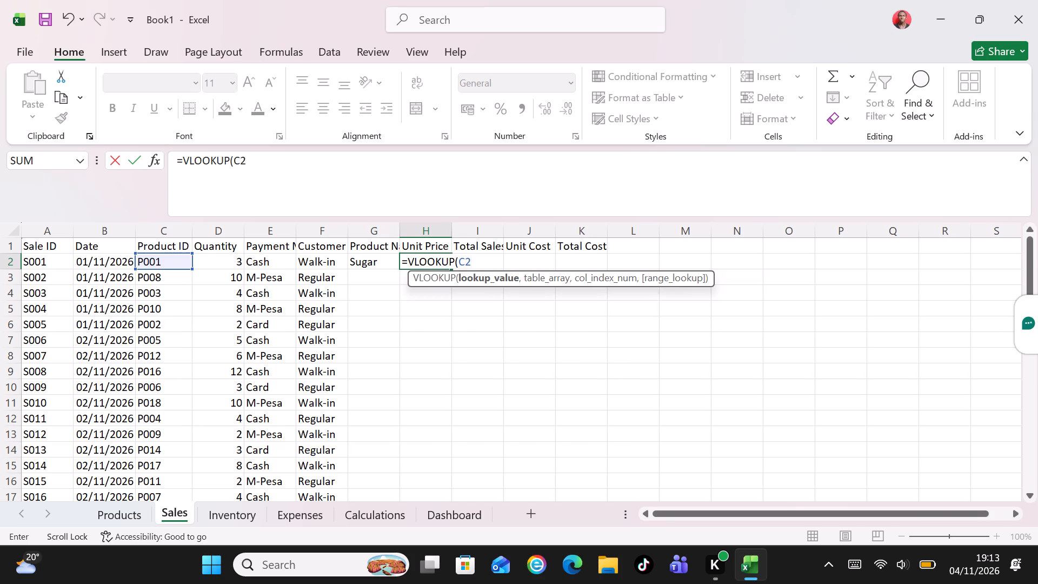
{"action": "key", "text": "comma"}
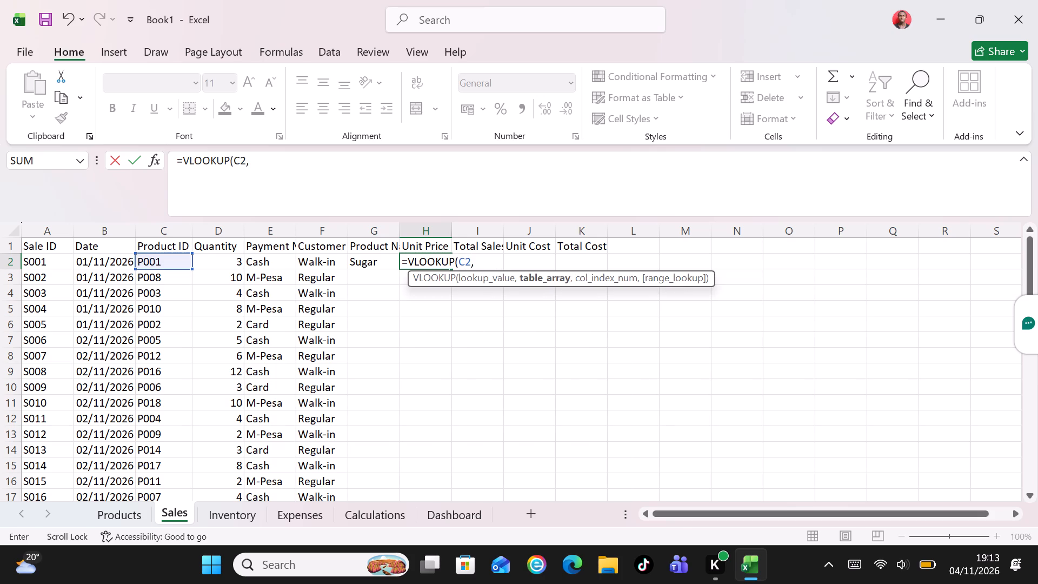
{"action": "key", "text": "p"}
{"action": "type", "text": "ducts"}
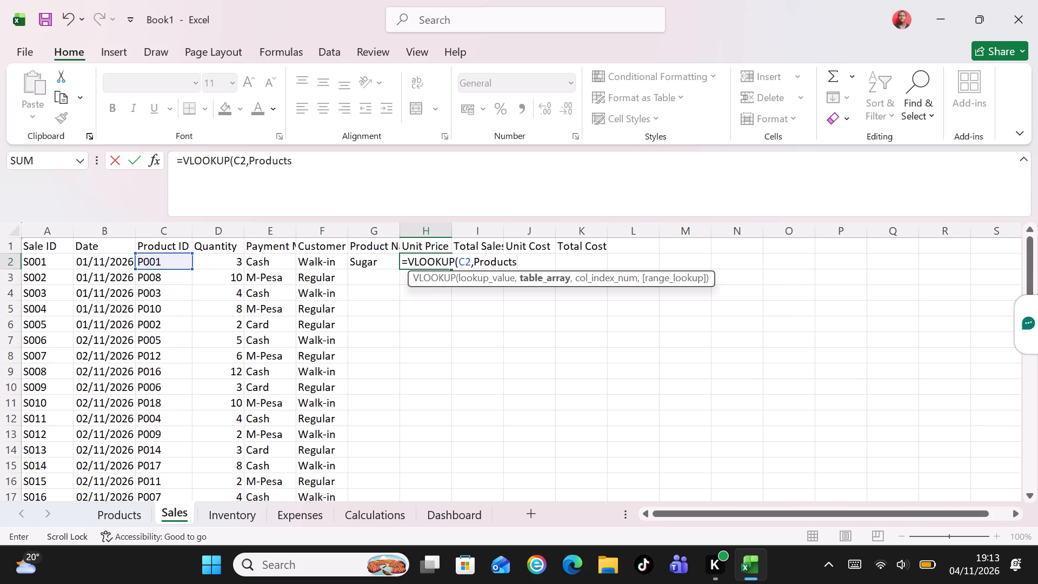
{"action": "key", "text": "shift+exclam"}
{"action": "key", "text": "shift+dollar"}
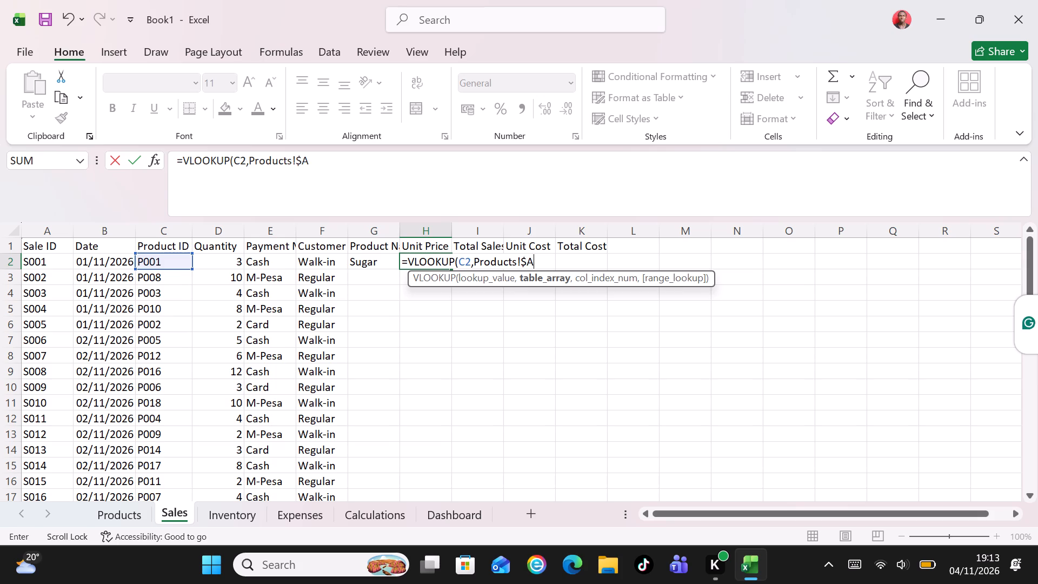
{"action": "key", "text": "shift+dollar"}
{"action": "key", "text": "2"}
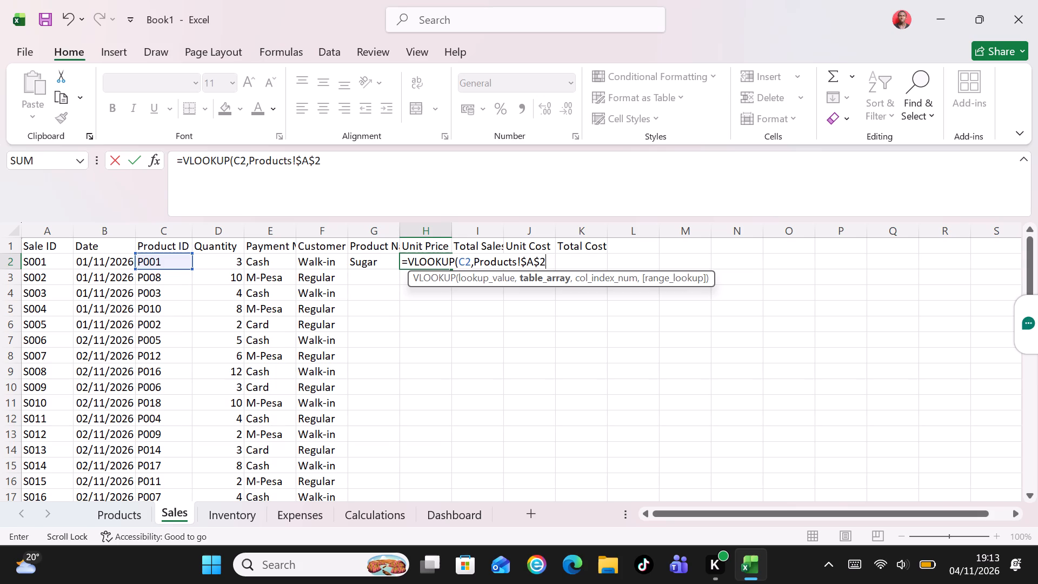
{"action": "key", "text": "shift+colon"}
{"action": "key", "text": "shift+dollar"}
{"action": "key", "text": "f"}
{"action": "key", "text": "shift+dollar"}
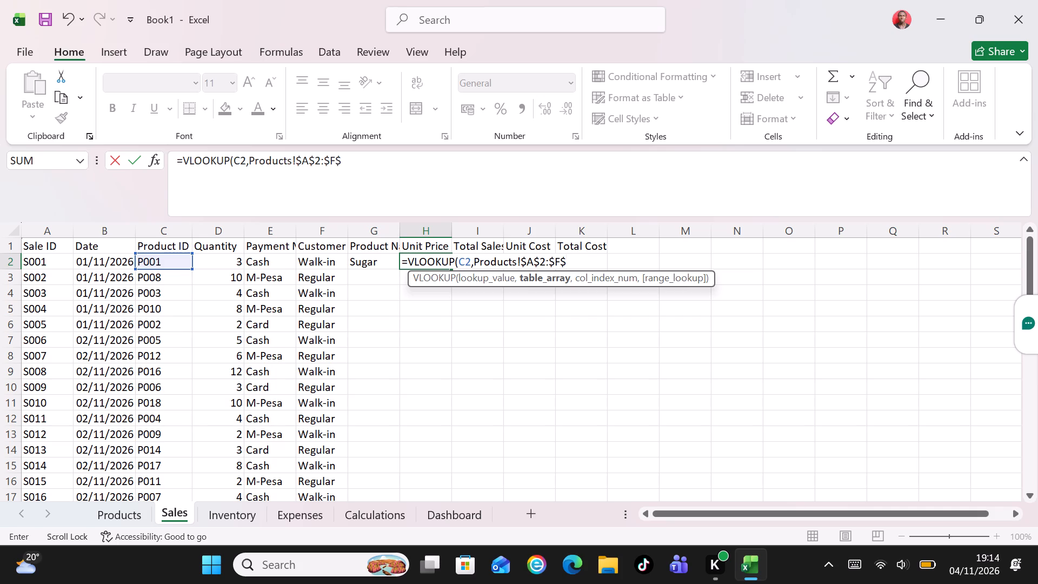
{"action": "type", "text": "21"}
{"action": "type", "text": ",6"}
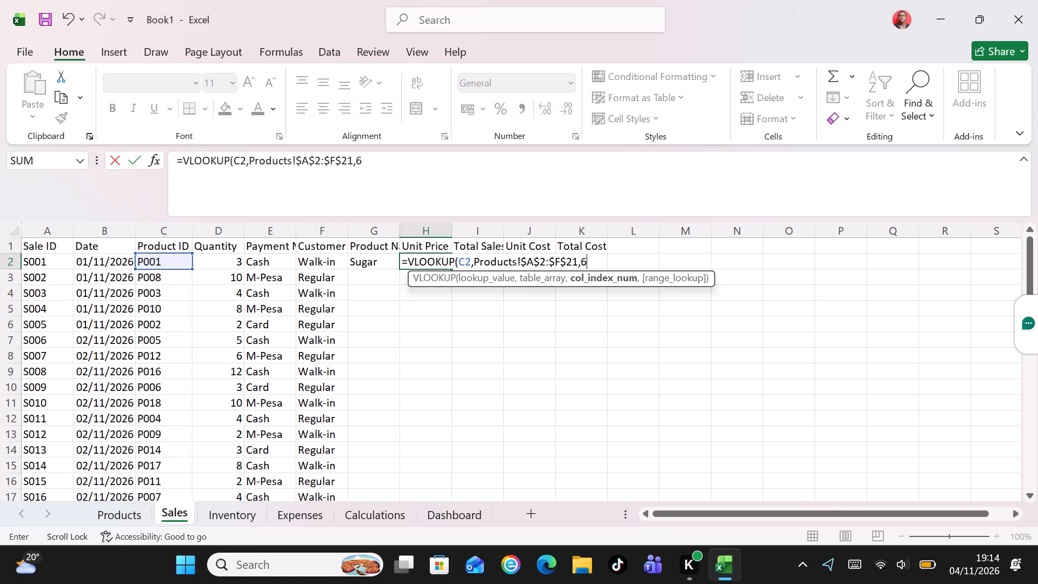
{"action": "type", "text": ",FALSE"}
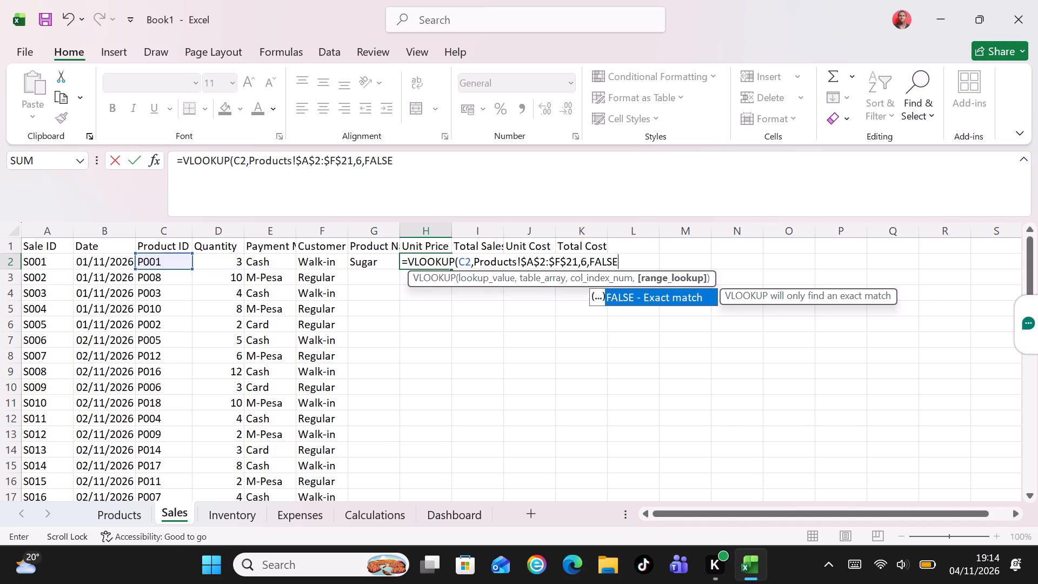
{"action": "key", "text": "shift+parenright"}
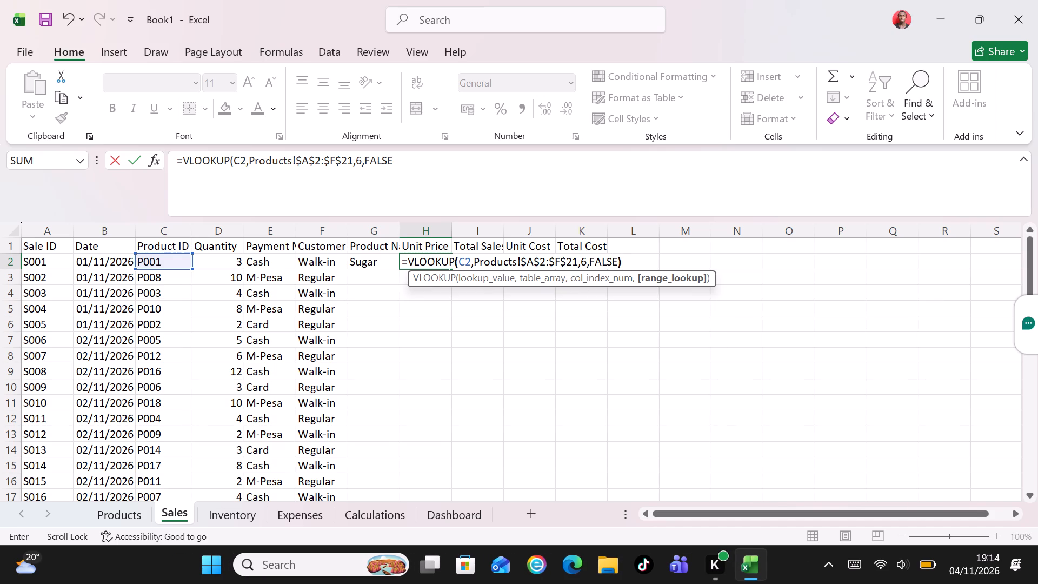
{"action": "key", "text": "Return"}
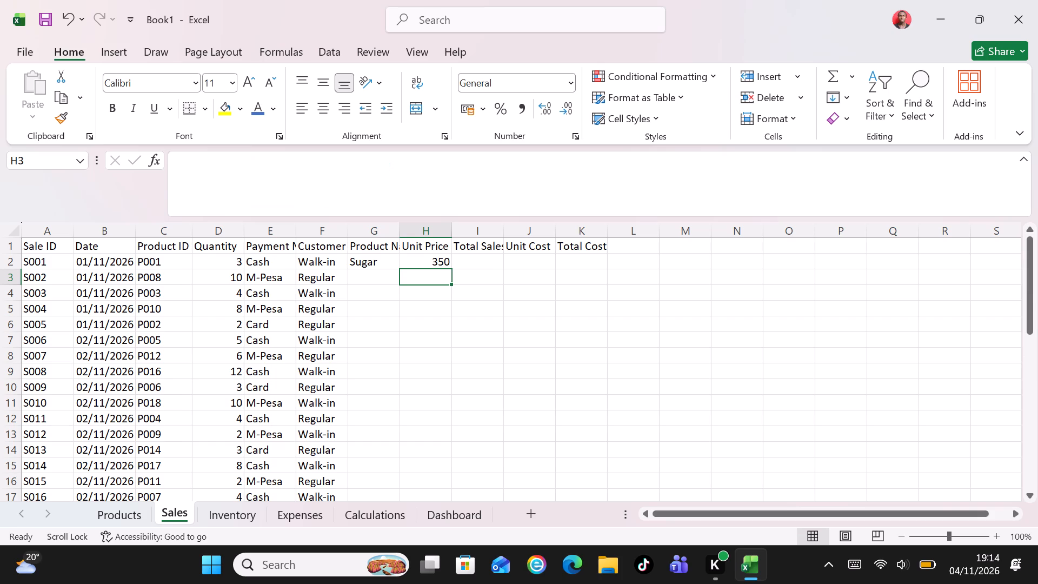
Enter the formula =D2*H2 in I2 to calculate the Total Sales for sale S001.
{"action": "key", "text": "shift+Return"}
{"action": "key", "text": "Tab"}
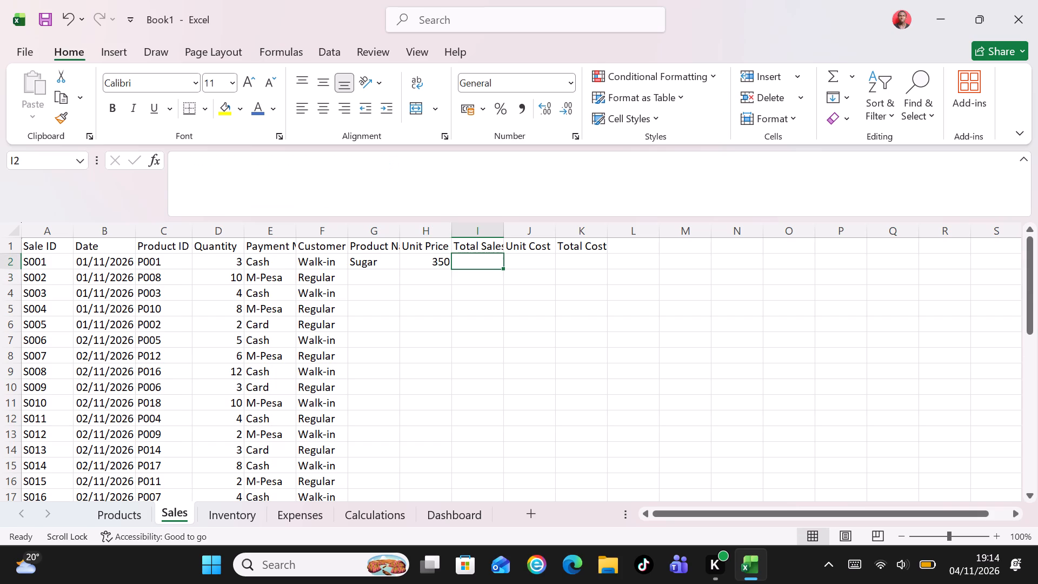
{"action": "key", "text": "equal"}
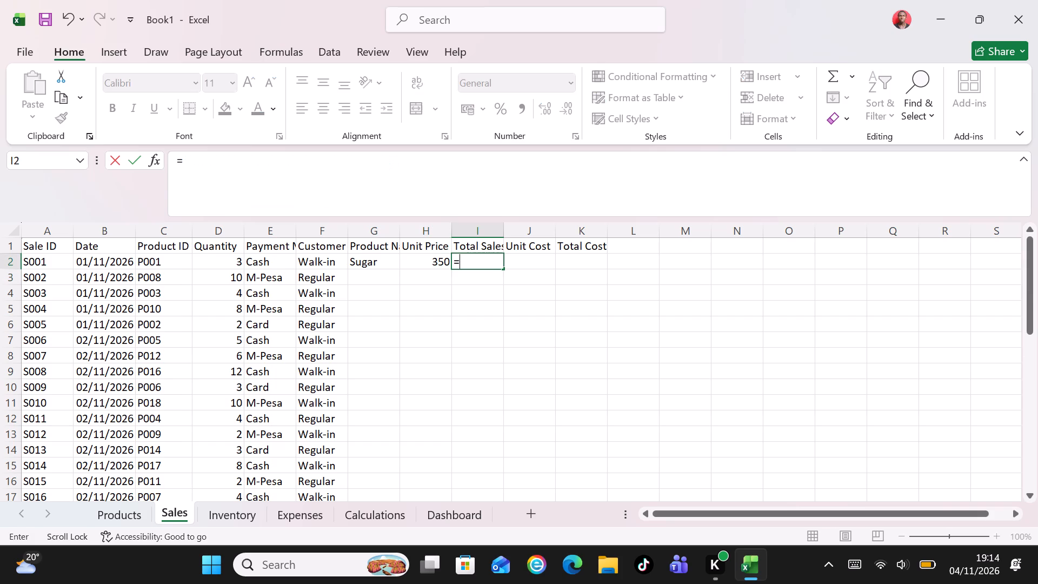
{"action": "type", "text": "D2"}
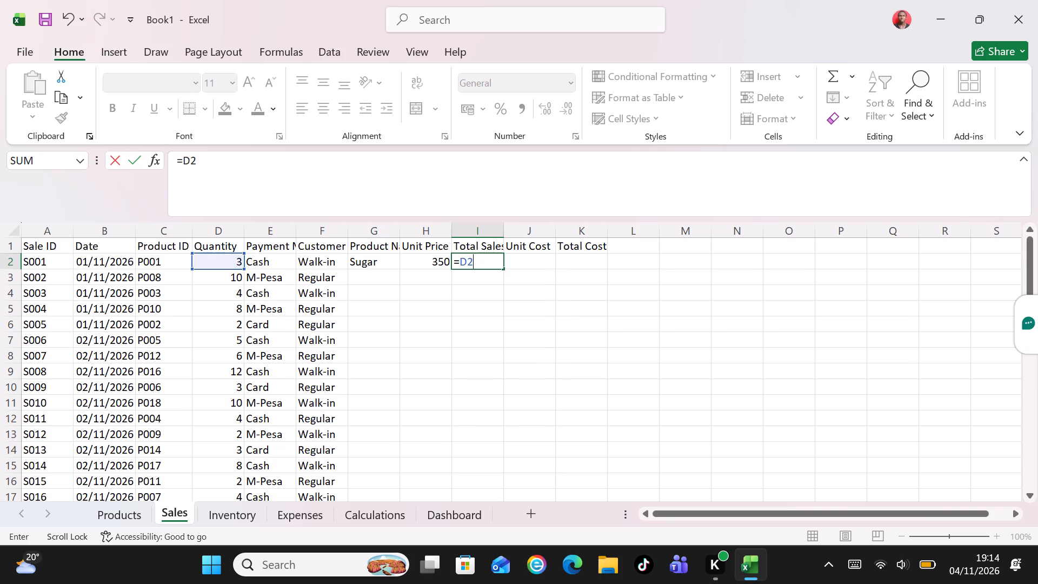
{"action": "key", "text": "shift+asterisk"}
{"action": "type", "text": "H2"}
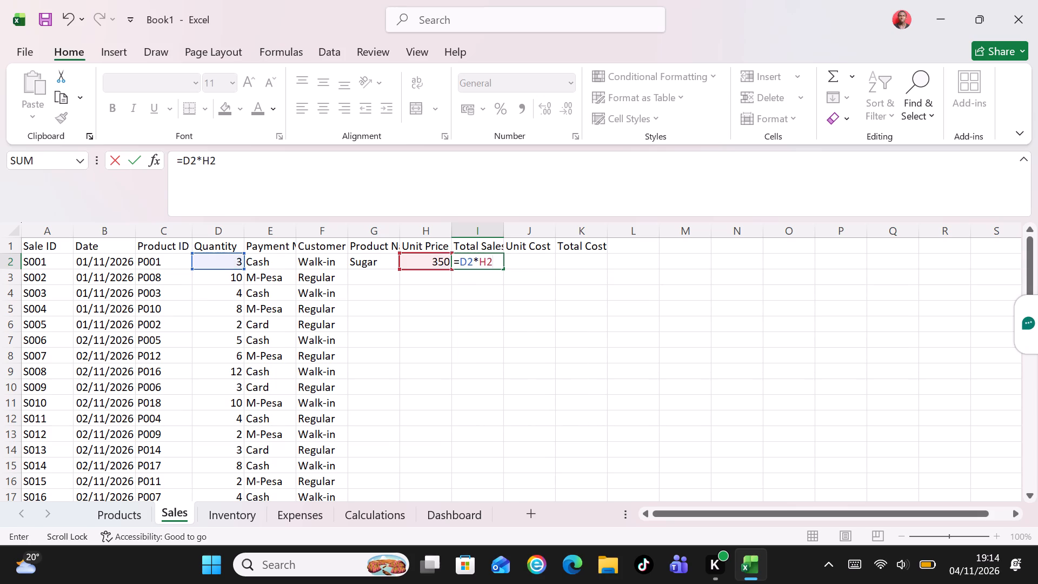
{"action": "key", "text": "Tab"}
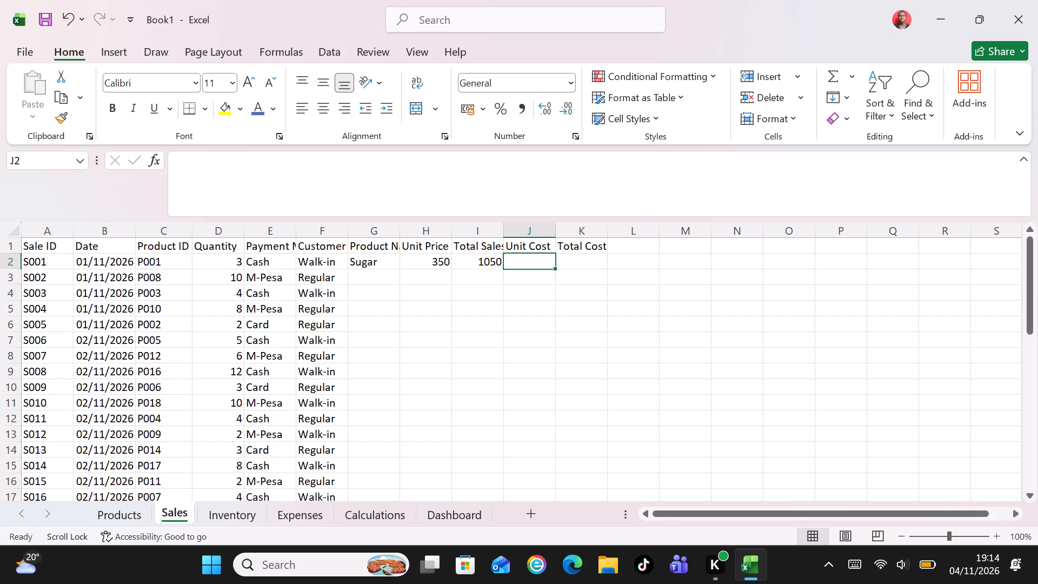
Enter the formula =VLOOKUP(C2,Products!$A$2:$F$21,5,FALSE) in J2 to look up the Unit Cost for sale S001.
{"action": "key", "text": "equal"}
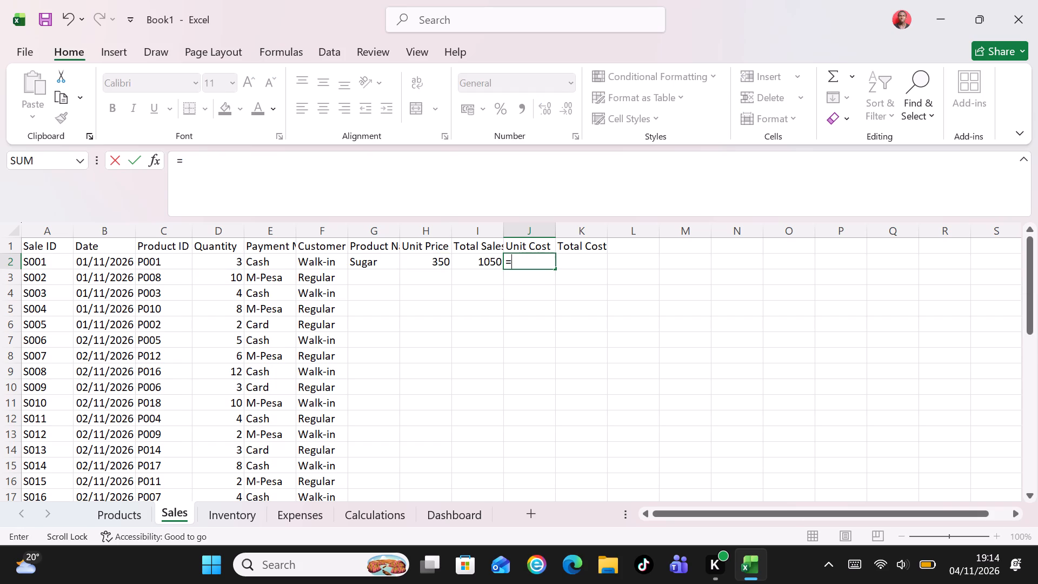
{"action": "type", "text": "VLOOKUP"}
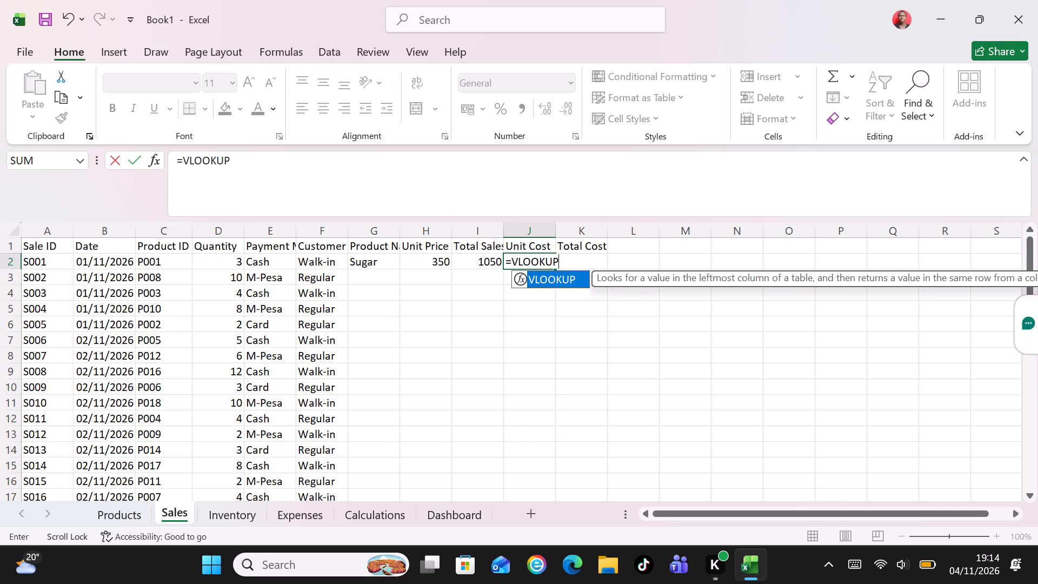
{"action": "key", "text": "shift+parenleft"}
{"action": "type", "text": "C2"}
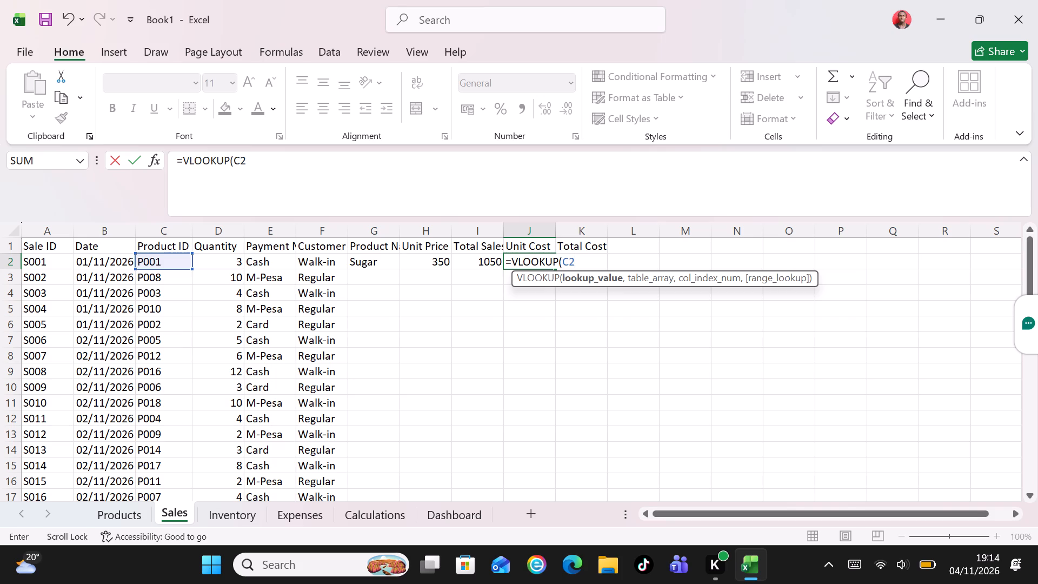
{"action": "key", "text": "comma"}
{"action": "key", "text": "p"}
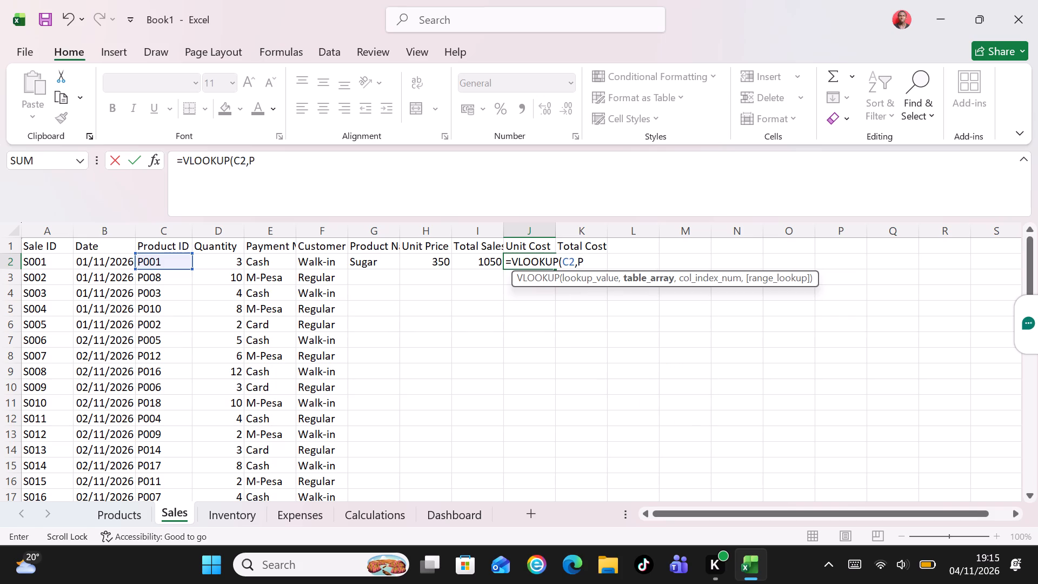
{"action": "type", "text": "ro"}
{"action": "type", "text": "ducts"}
{"action": "key", "text": "shift+exclam"}
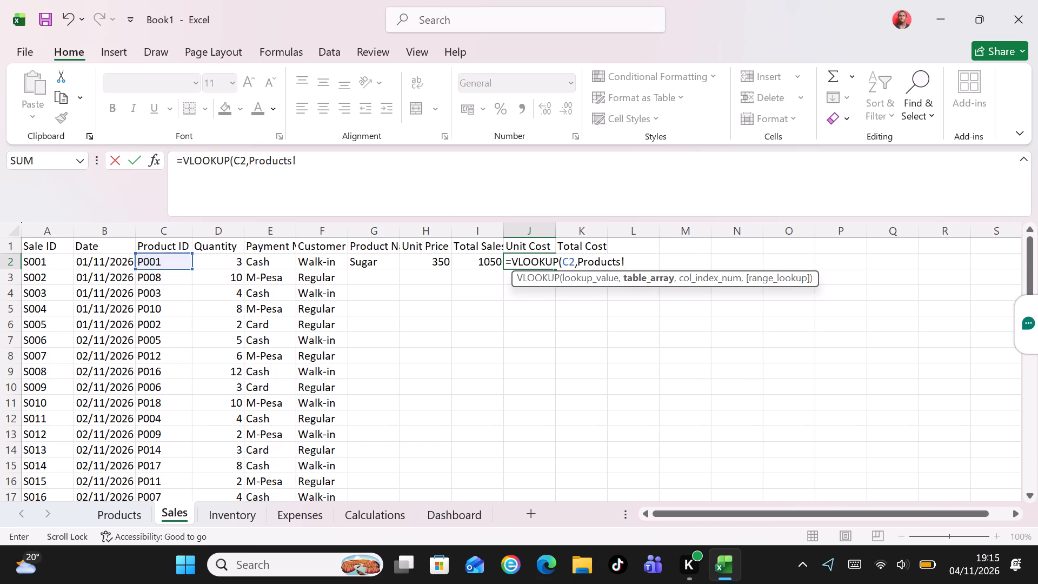
{"action": "key", "text": "shift+dollar"}
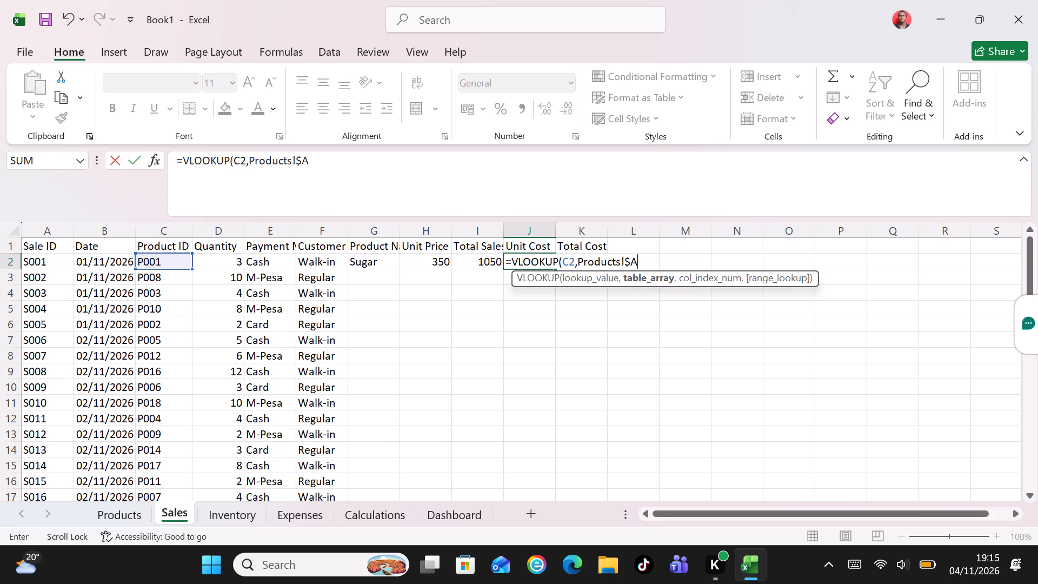
{"action": "key", "text": "shift+dollar"}
{"action": "key", "text": "2"}
{"action": "key", "text": "shift+colon"}
{"action": "key", "text": "shift+dollar"}
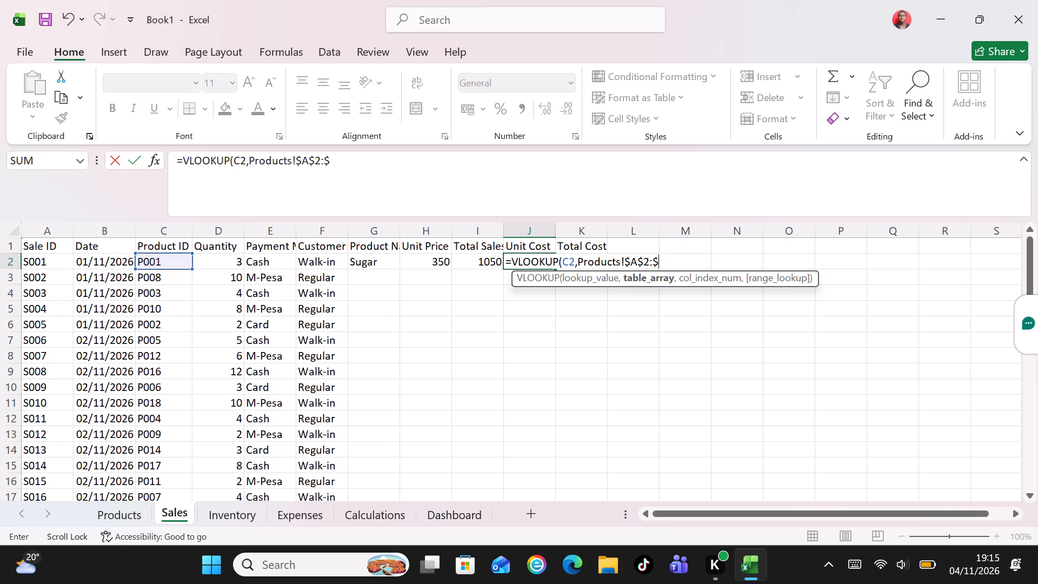
{"action": "key", "text": "f"}
{"action": "key", "text": "shift+dollar"}
{"action": "type", "text": "21"}
{"action": "key", "text": "comma"}
{"action": "key", "text": "5"}
{"action": "key", "text": "comma"}
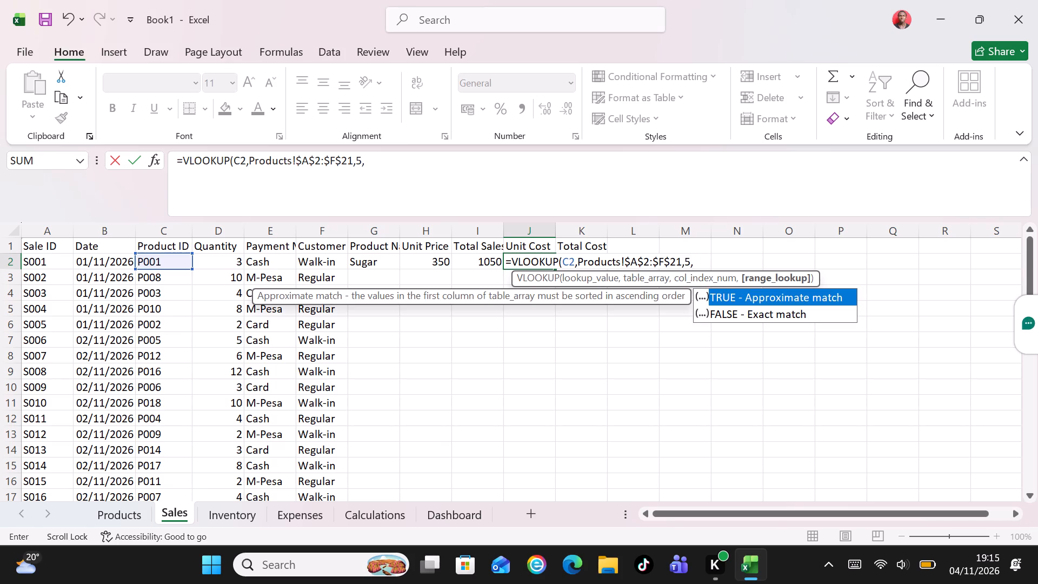
{"action": "type", "text": "FALSE"}
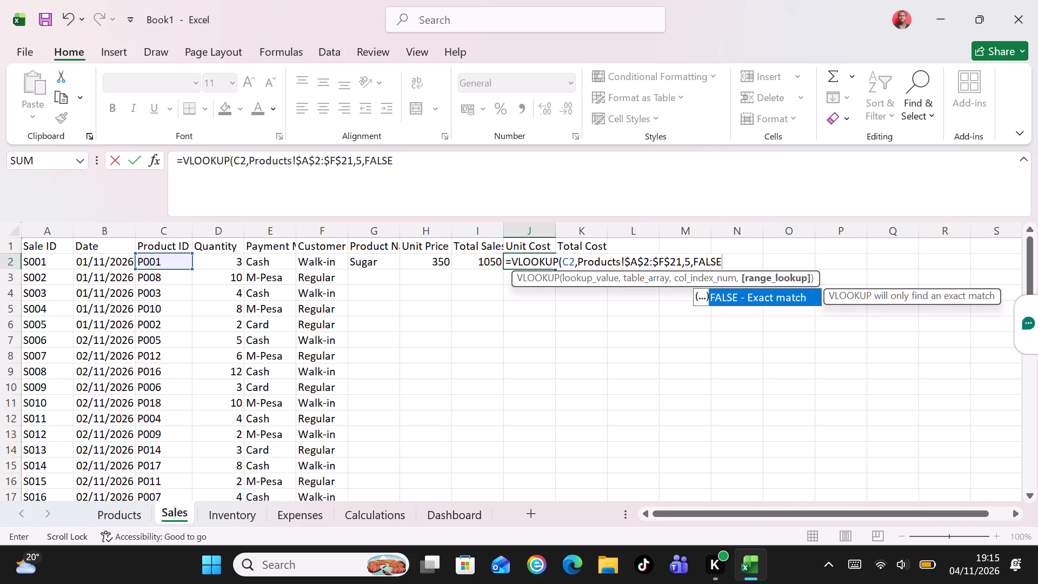
{"action": "key", "text": "shift+parenright"}
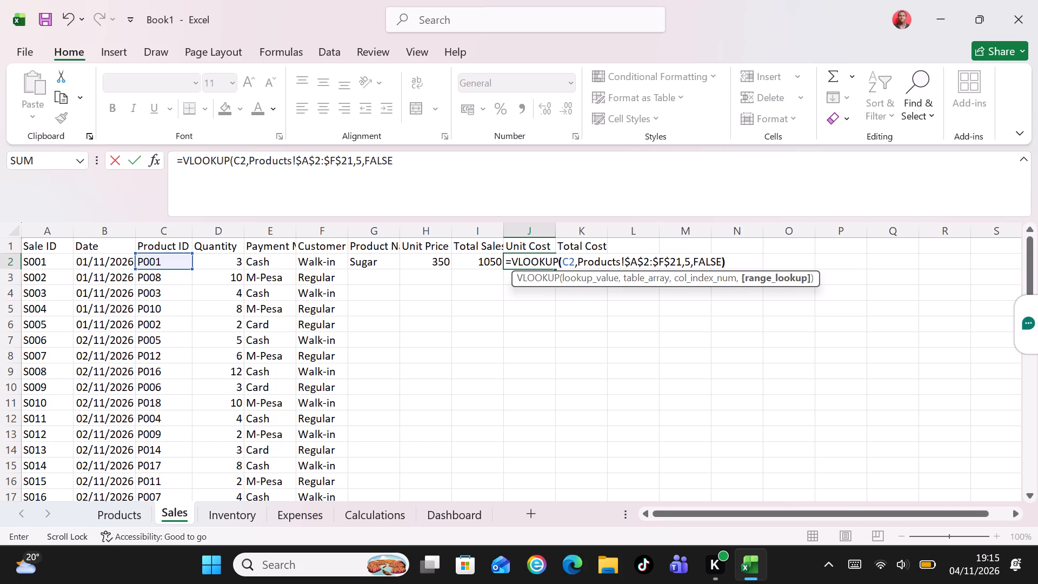
{"action": "key", "text": "Tab"}
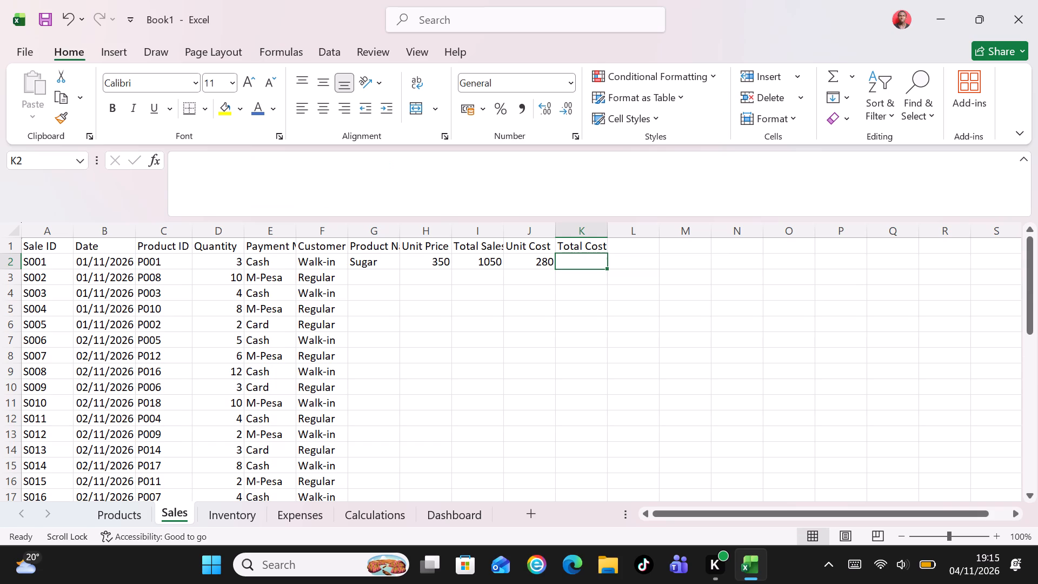
Enter the formula =D2*J2 in K2 to calculate the Total Cost for sale S001.
{"action": "key", "text": "equal"}
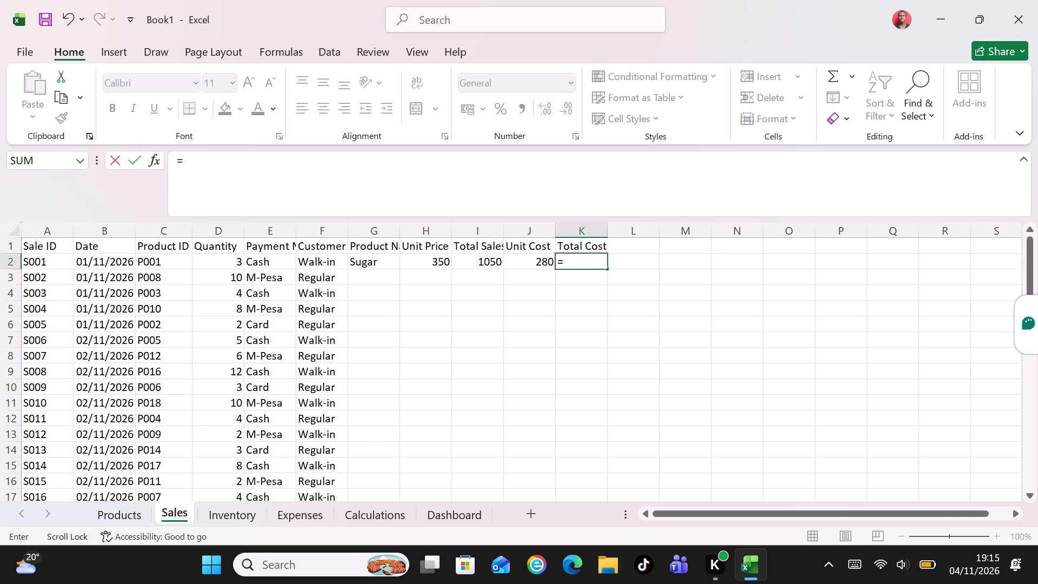
{"action": "key", "text": "d"}
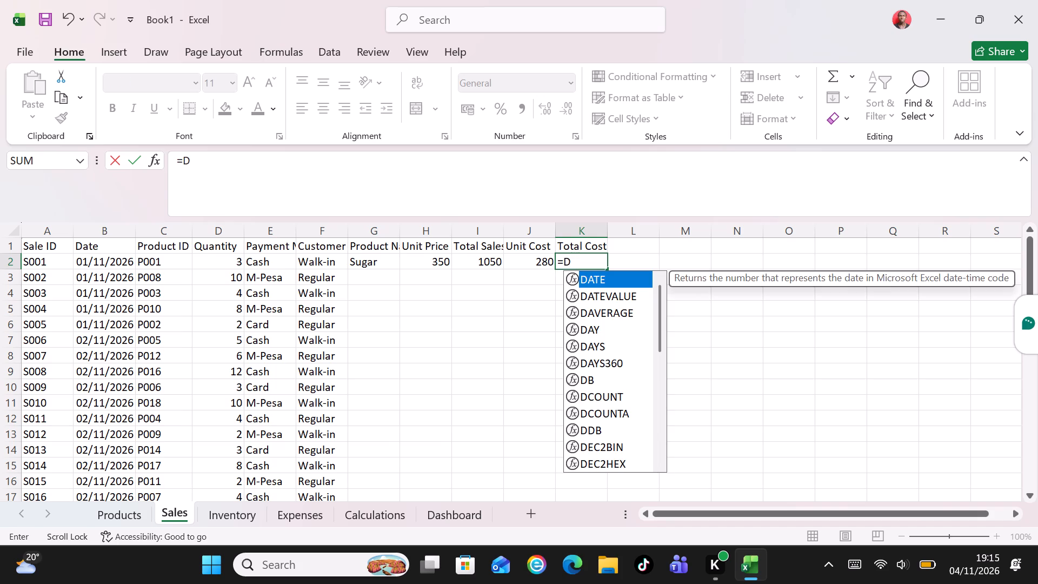
{"action": "key", "text": "2"}
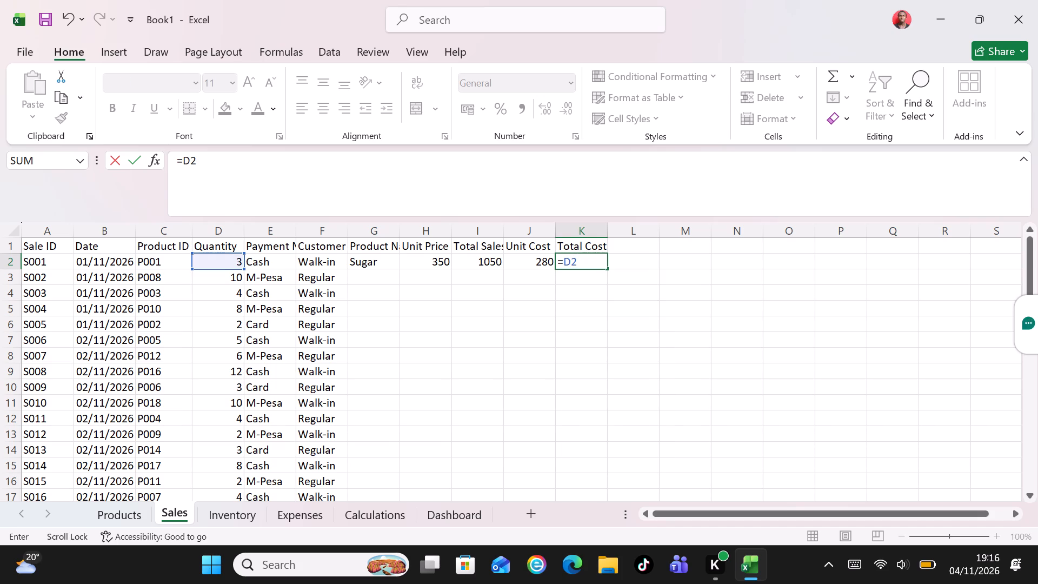
{"action": "key", "text": "shift+asterisk"}
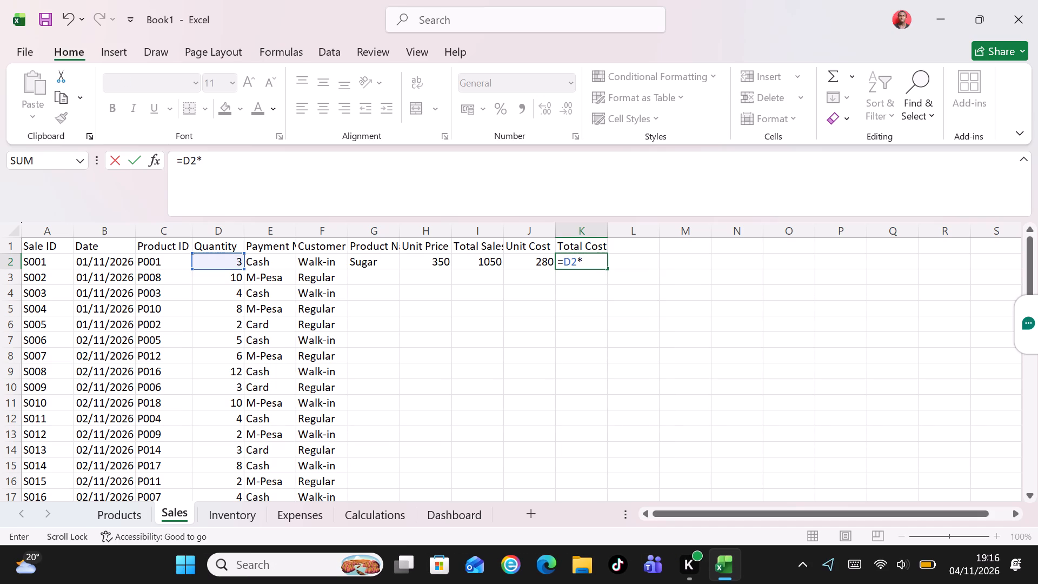
{"action": "type", "text": "J2"}
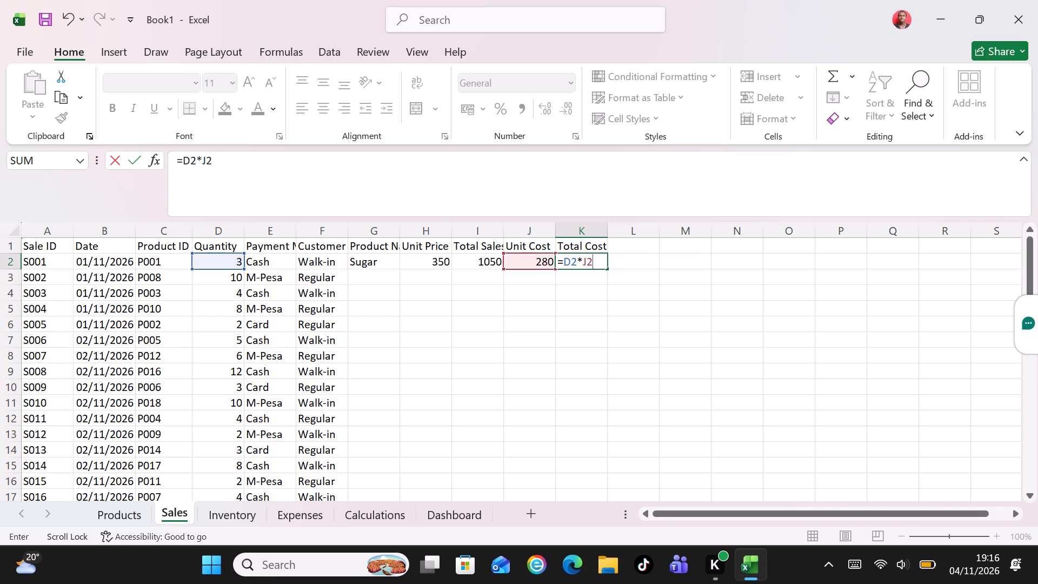
{"action": "key", "text": "Return"}
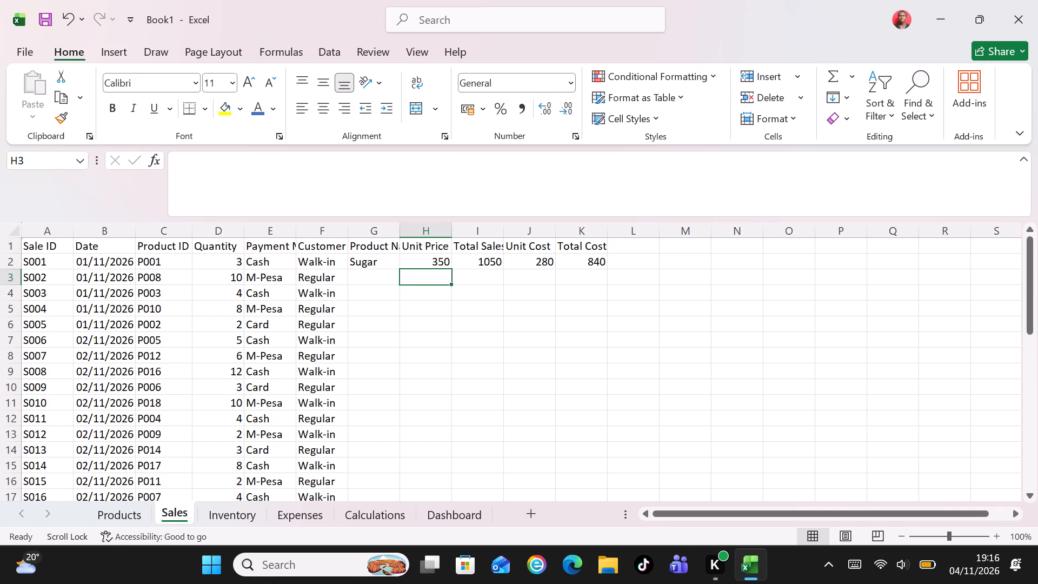
Copy the Product Name formula from G2 into the range G2:G41 to cover all the sales rows.
{"action": "left_click", "coordinate": [366, 262]}
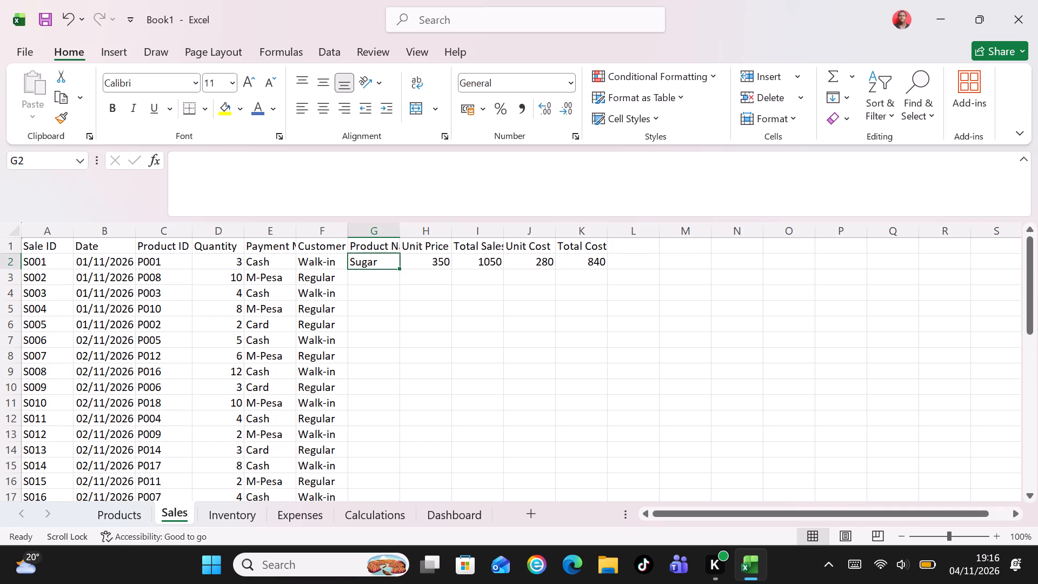
{"action": "left_click", "coordinate": [373, 260]}
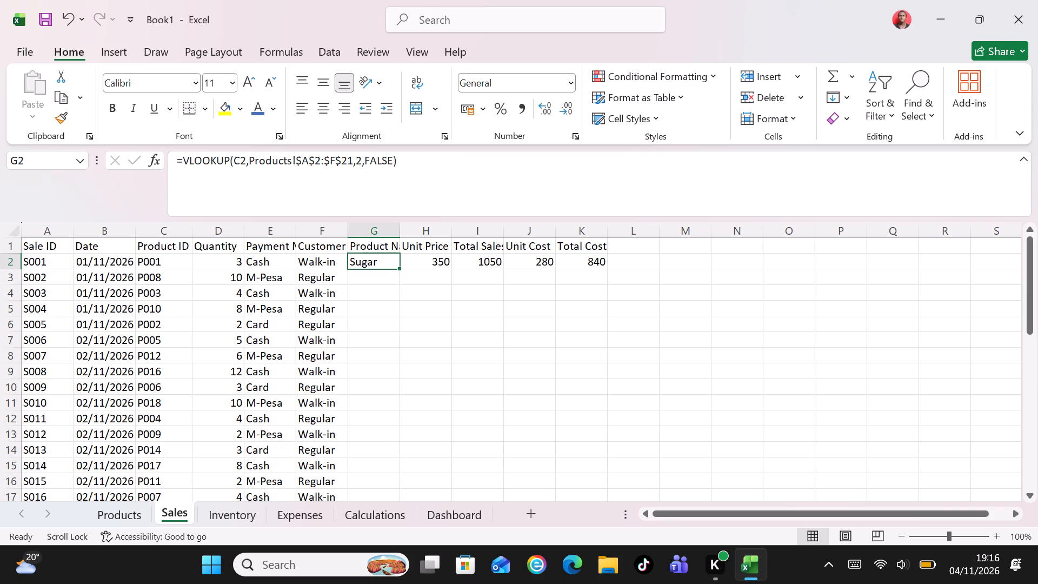
{"action": "key", "text": "ctrl+c"}
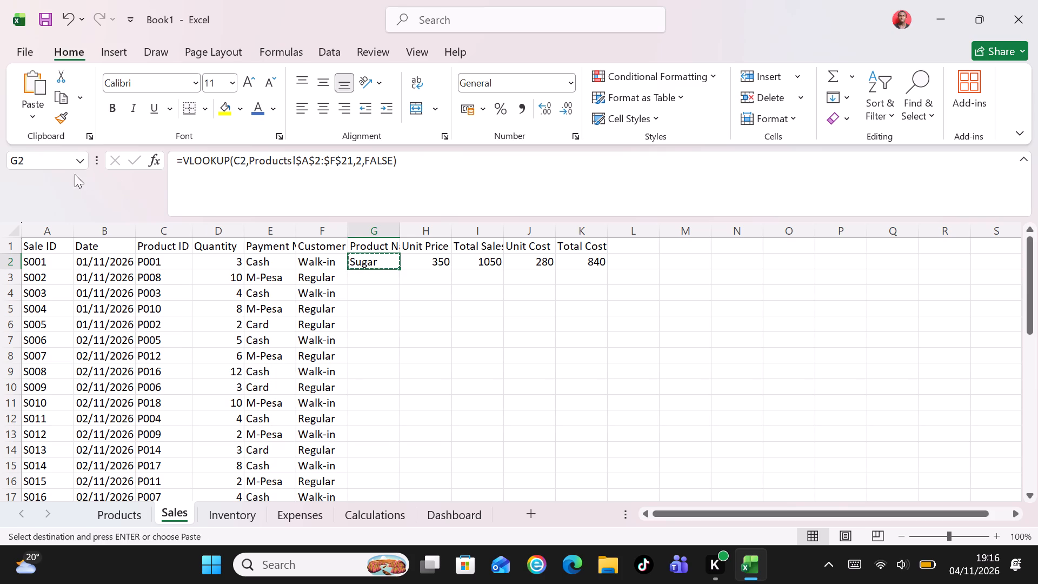
{"action": "left_click", "coordinate": [37, 160]}
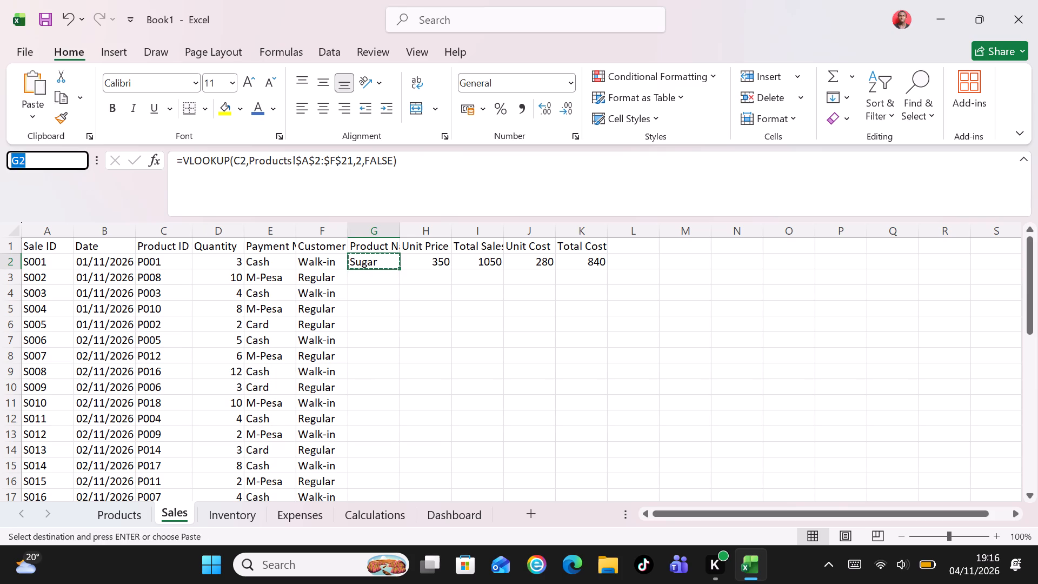
{"action": "key", "text": "BackSpace"}
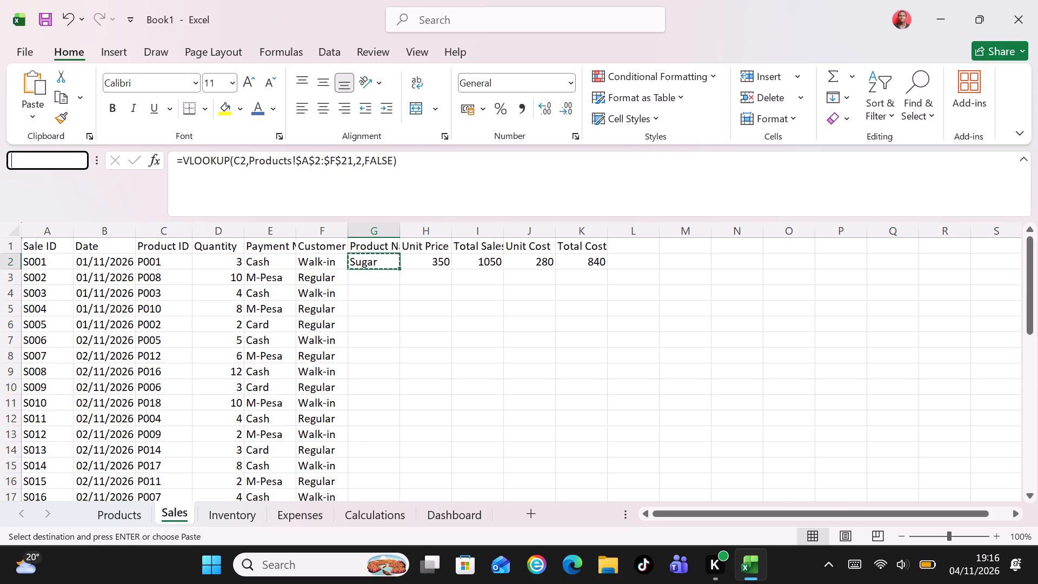
{"action": "type", "text": "G2"}
{"action": "key", "text": "shift+colon"}
{"action": "type", "text": "G41"}
{"action": "key", "text": "Return"}
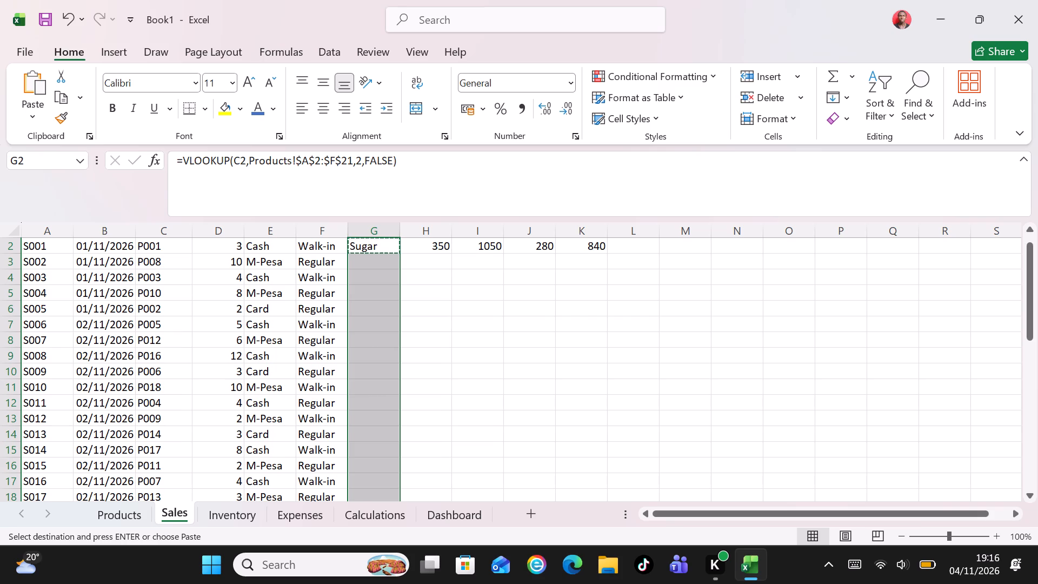
{"action": "key", "text": "ctrl+v"}
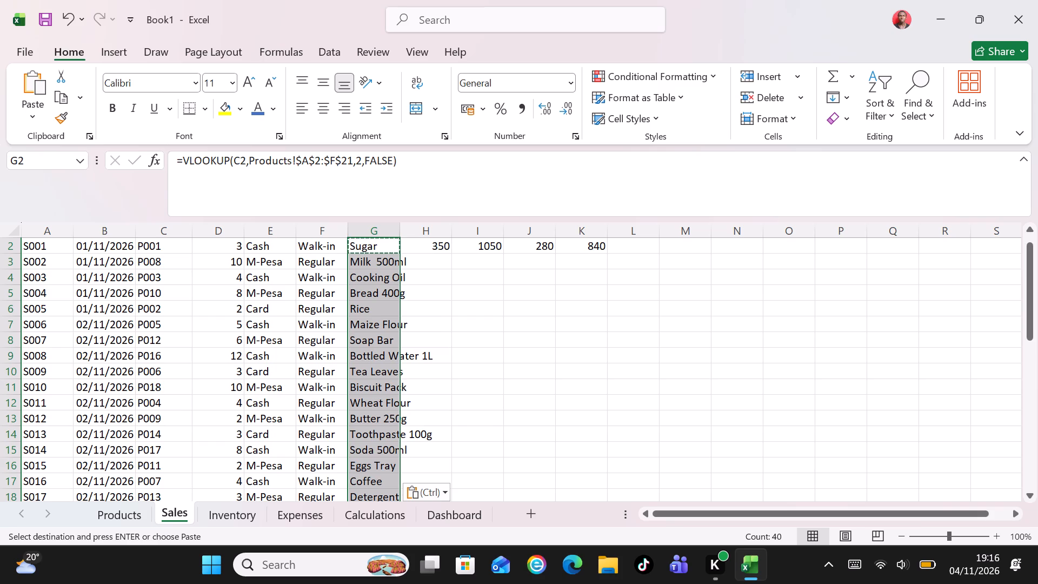
Check the Unit Price lookup in H2 of the Sales sheet against the price columns on the Products sheet.
{"action": "key", "text": "Page_Up"}
{"action": "key", "text": "Page_Up"}
{"action": "key", "text": "Page_Up"}
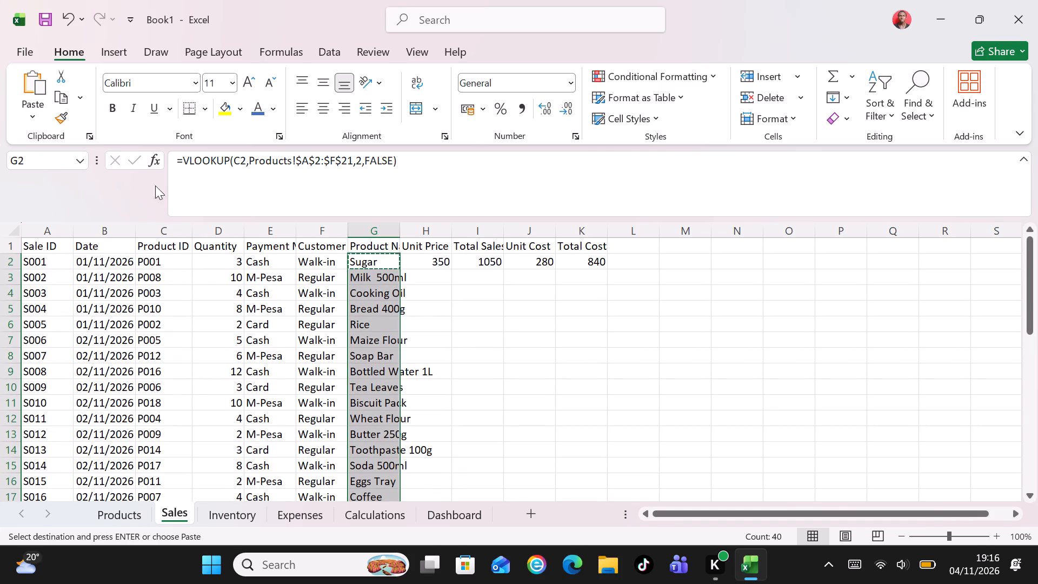
{"action": "left_click", "coordinate": [445, 263]}
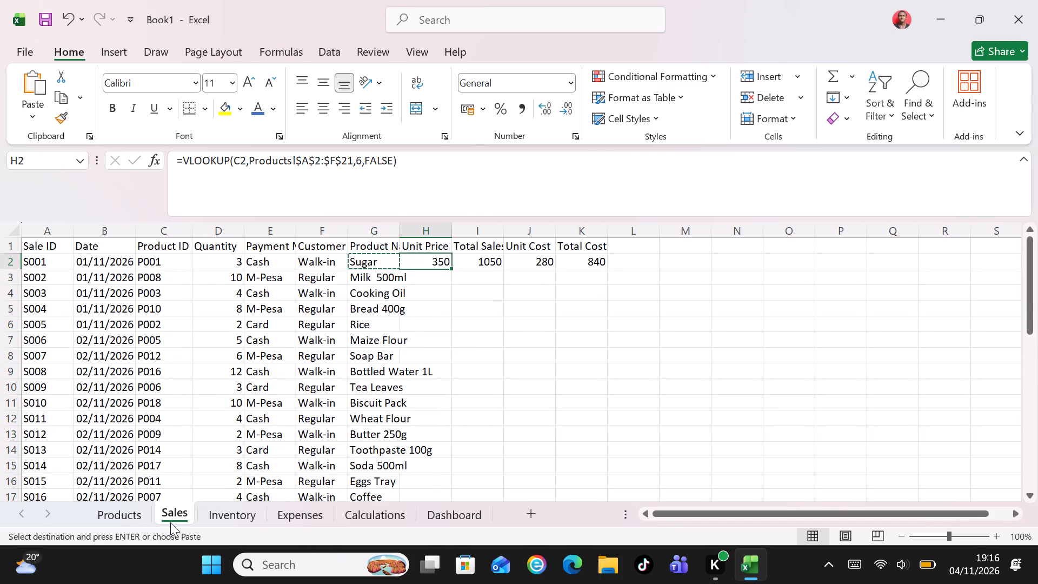
{"action": "left_click", "coordinate": [128, 521]}
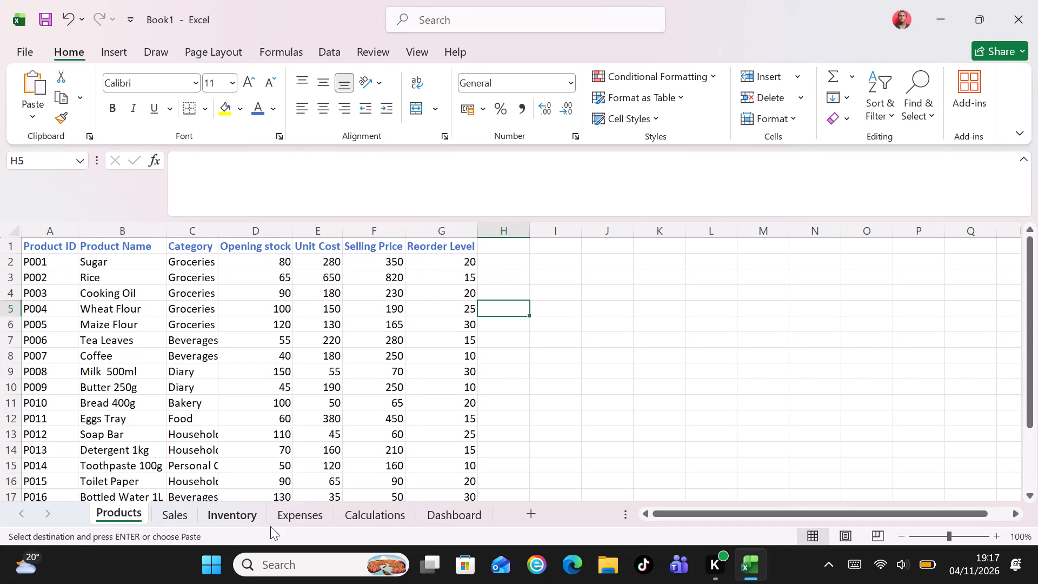
{"action": "left_click", "coordinate": [179, 517]}
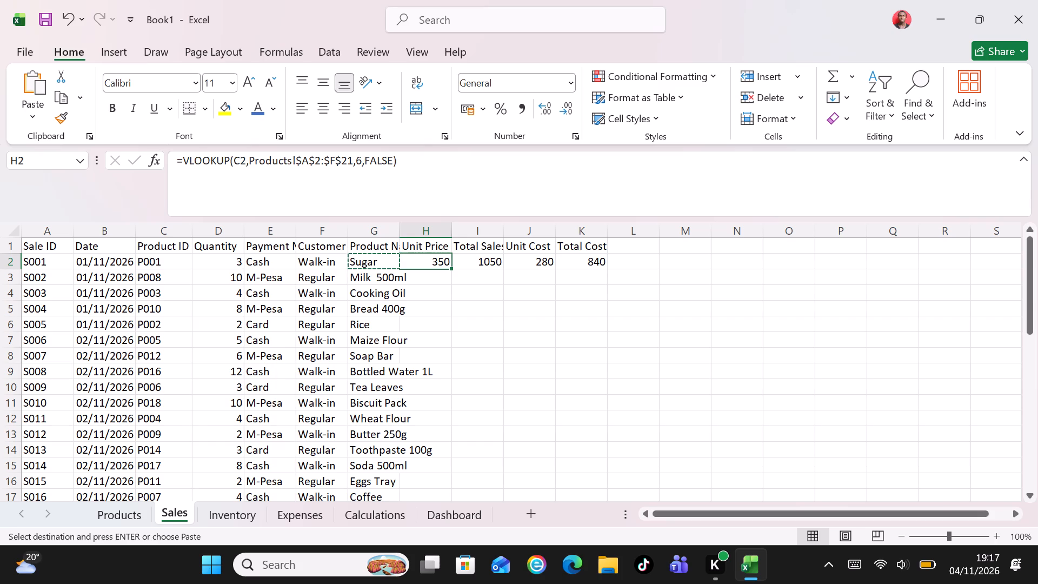
{"action": "left_click", "coordinate": [132, 515]}
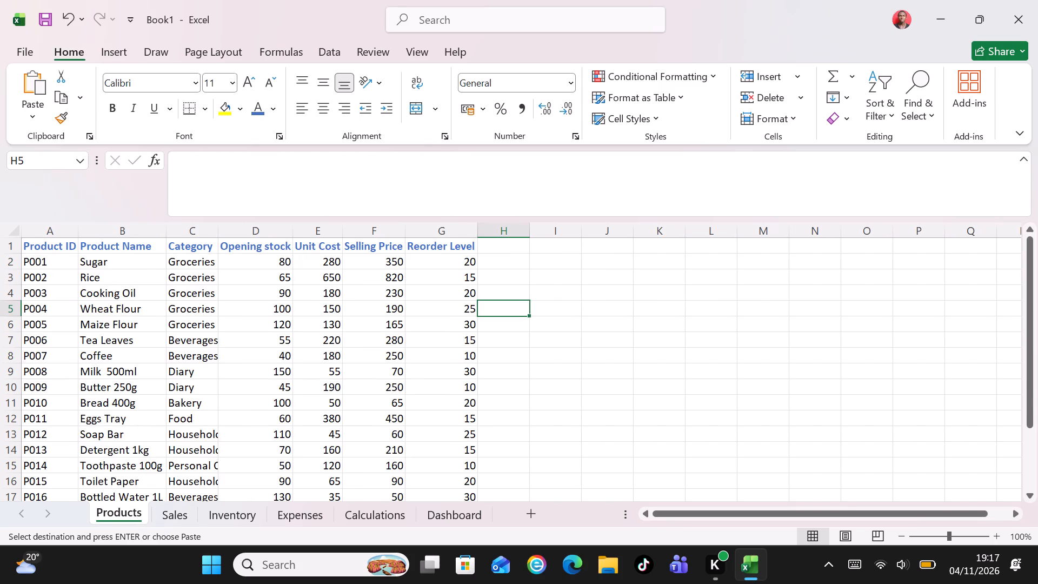
{"action": "left_click", "coordinate": [175, 520]}
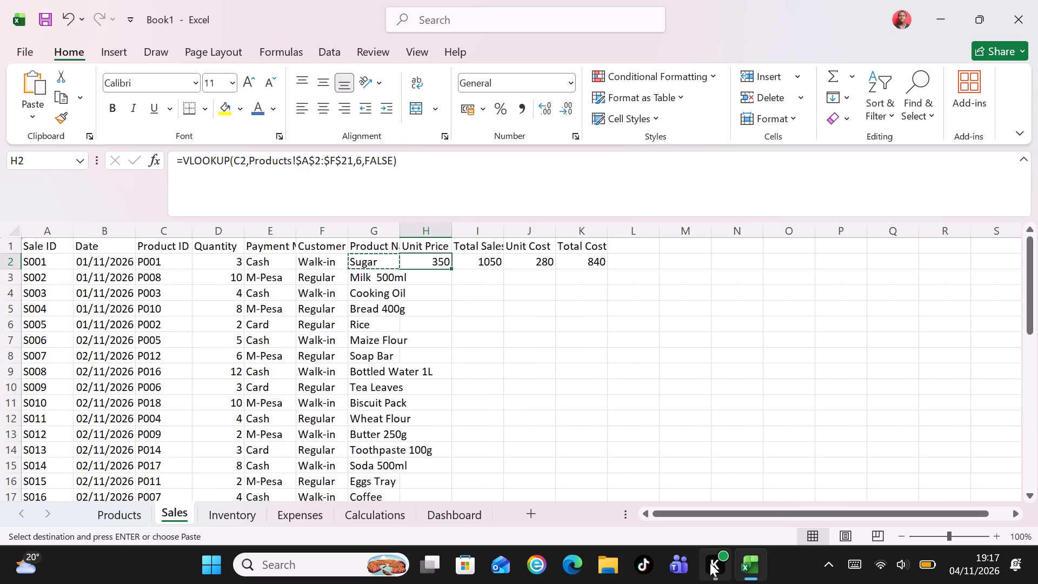